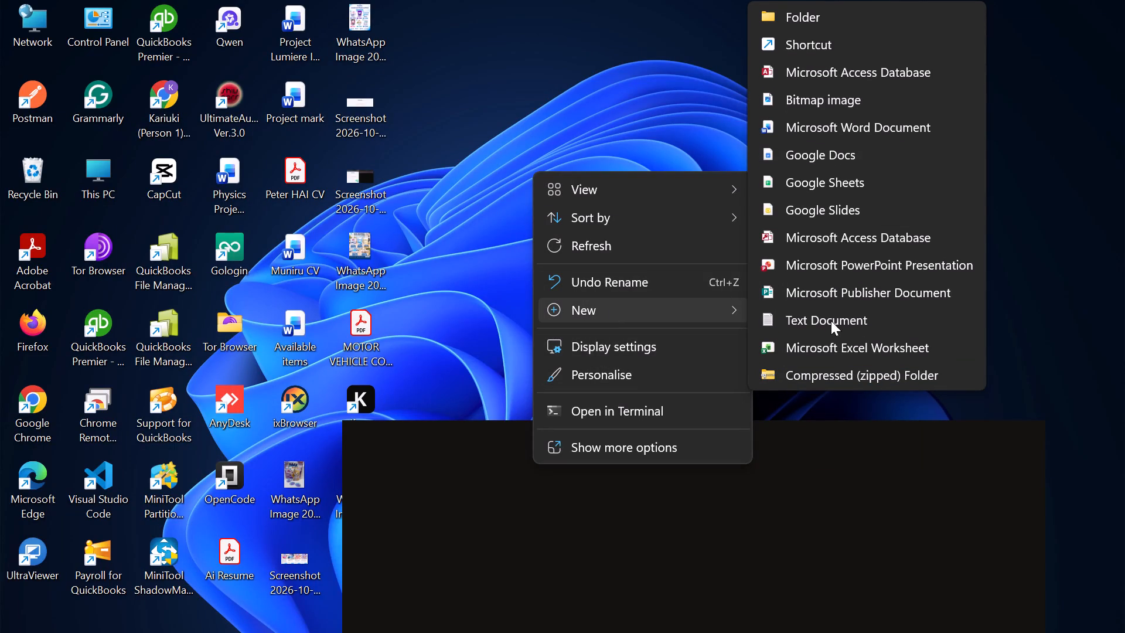
Create a new Microsoft Excel worksheet on the desktop, keeping its default name, and open it in Excel.
{"action": "left_click", "coordinate": [868, 348]}
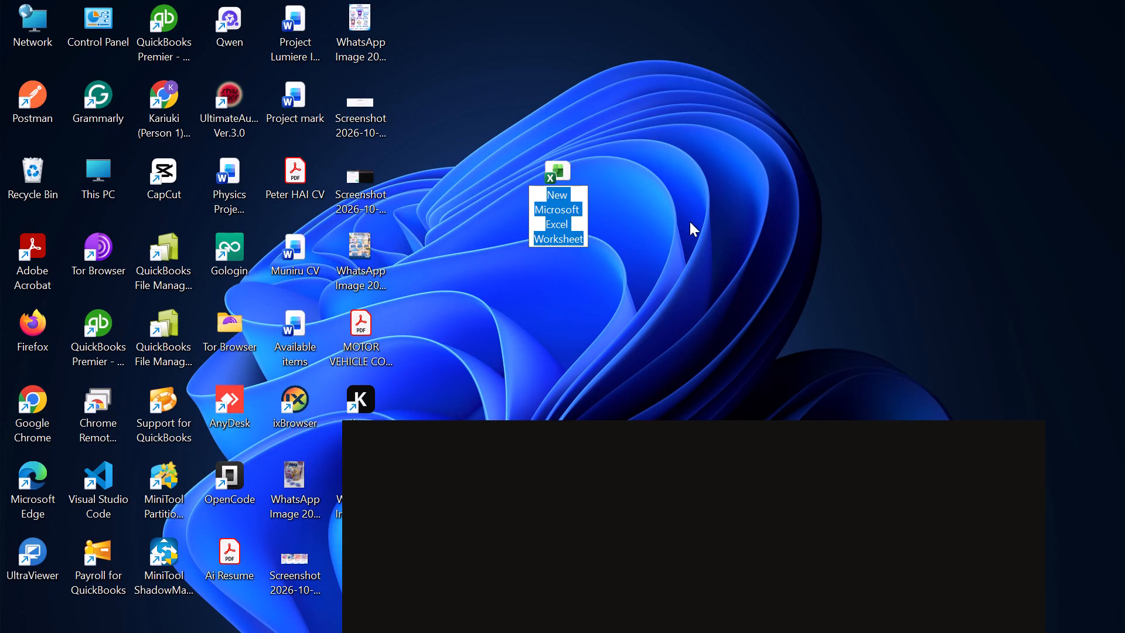
{"action": "left_click", "coordinate": [691, 216]}
{"action": "double_click", "coordinate": [559, 169]}
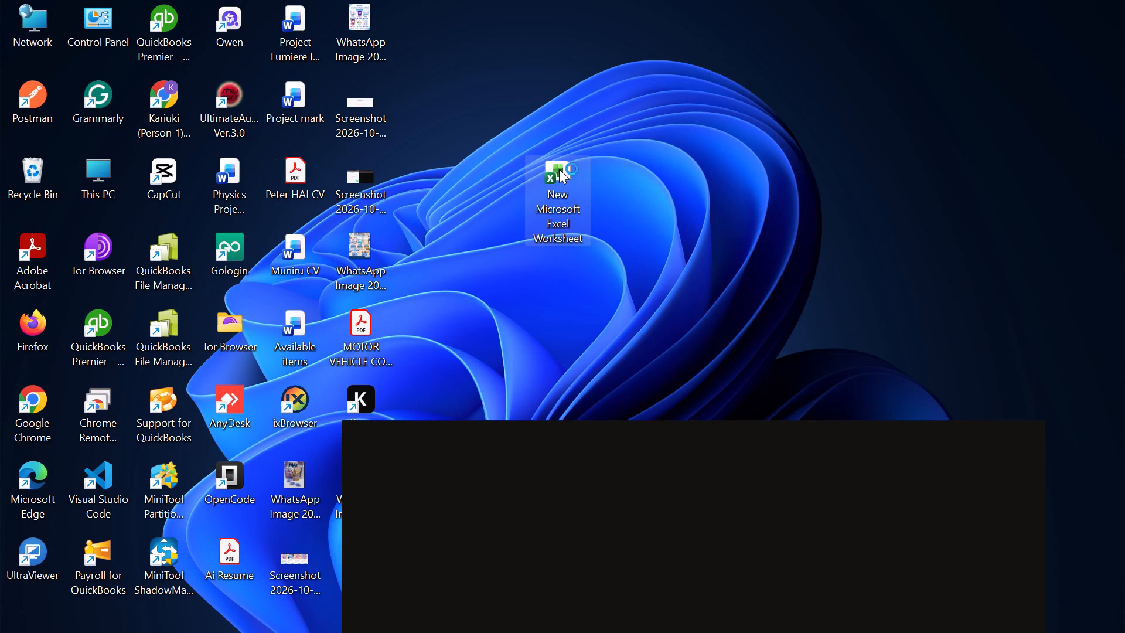
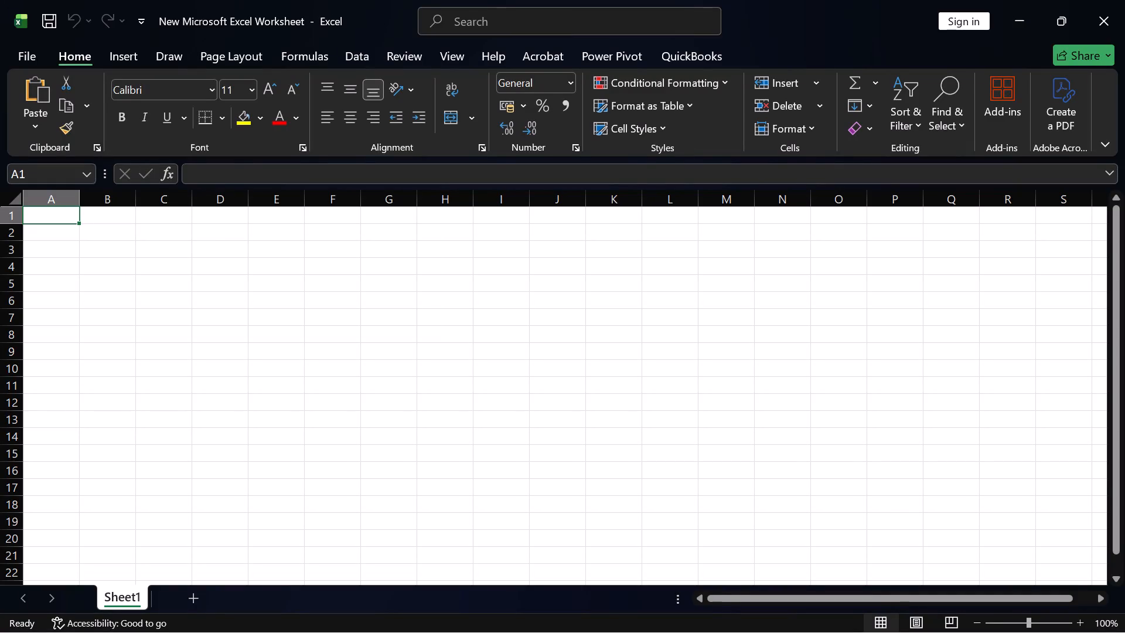
Enter the header "Item Number" in cell A1 and widen column A to fit it.
{"action": "type", "text": "Item Number"}
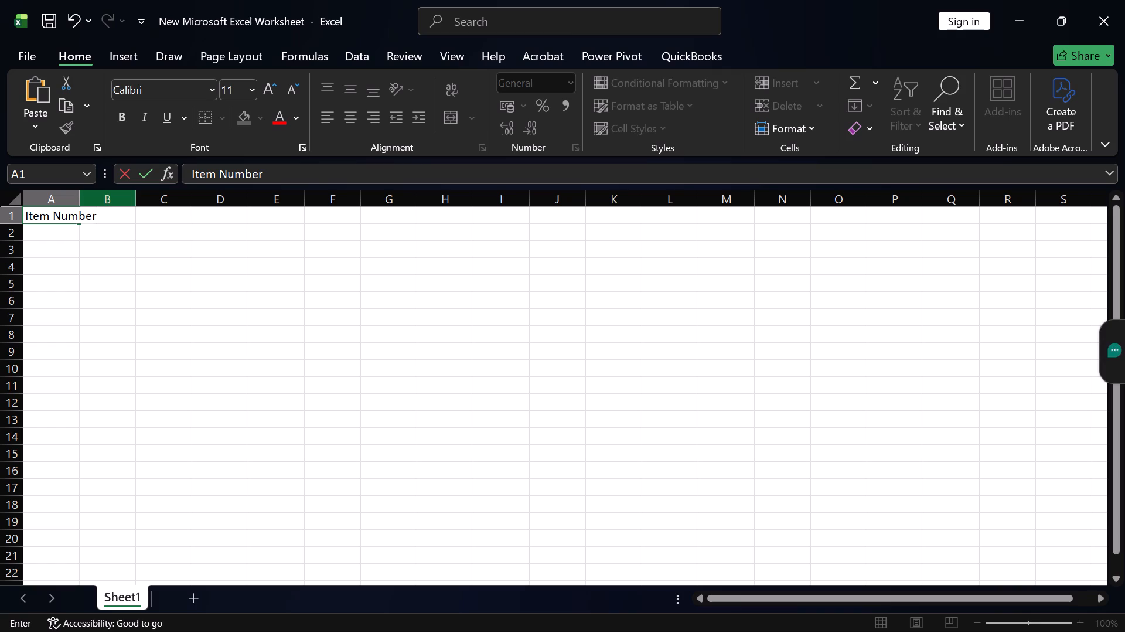
{"action": "left_click", "coordinate": [65, 202]}
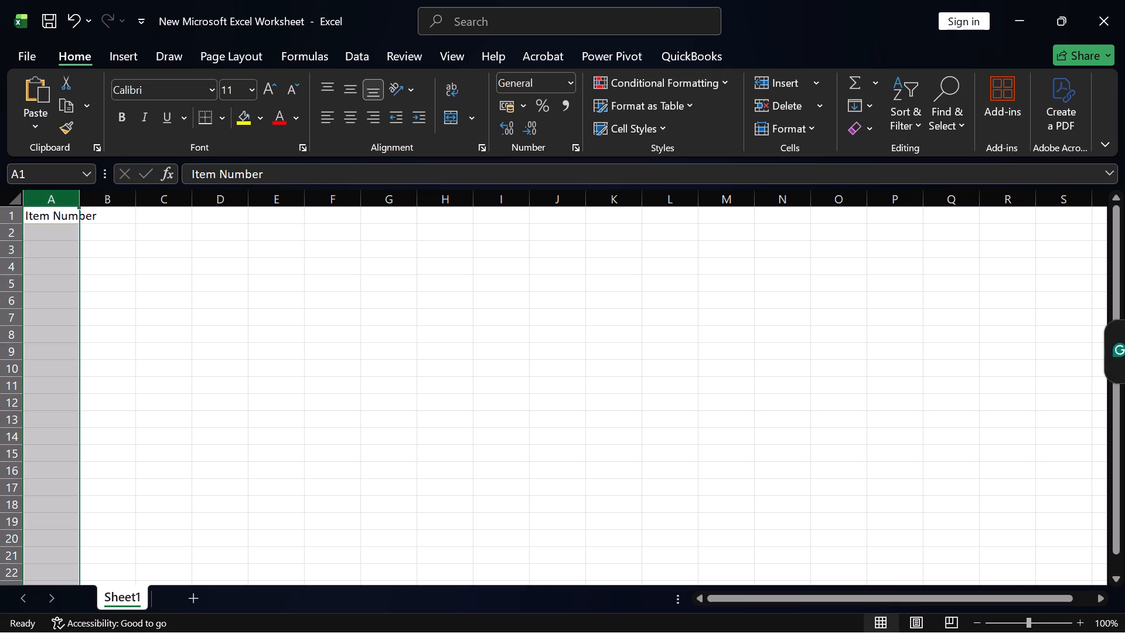
{"action": "left_click_drag", "start_coordinate": [79, 195], "coordinate": [96, 196]}
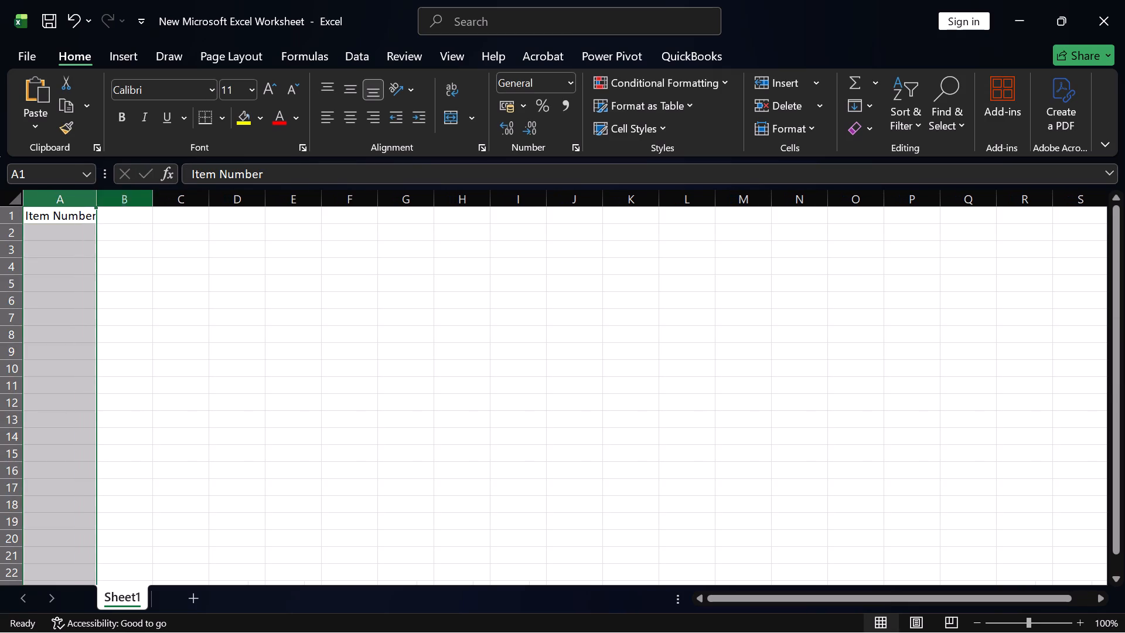
Enter the headers "Item", "Qty", "Unit Price" and "Total" in cells B1 to E1.
{"action": "left_click", "coordinate": [120, 217]}
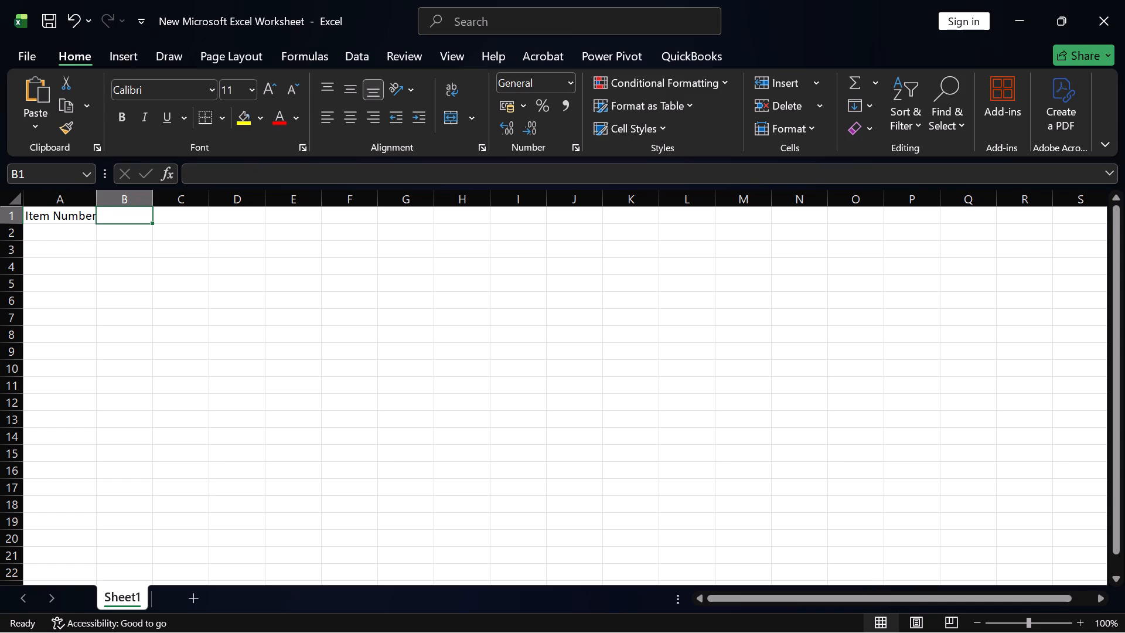
{"action": "type", "text": "Item"}
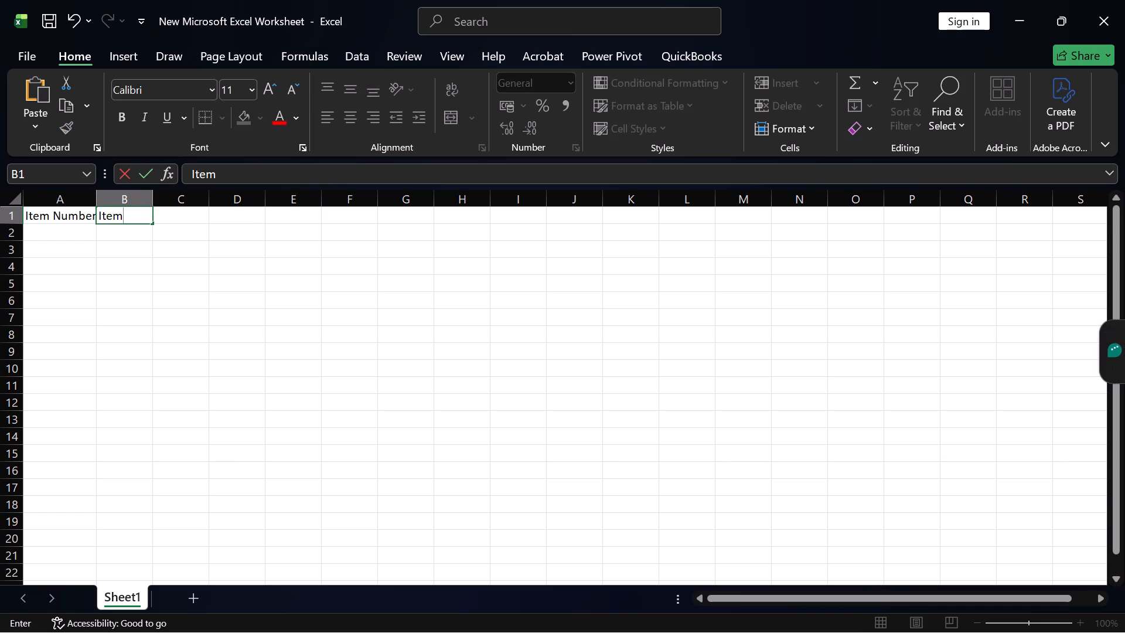
{"action": "key", "text": "Tab"}
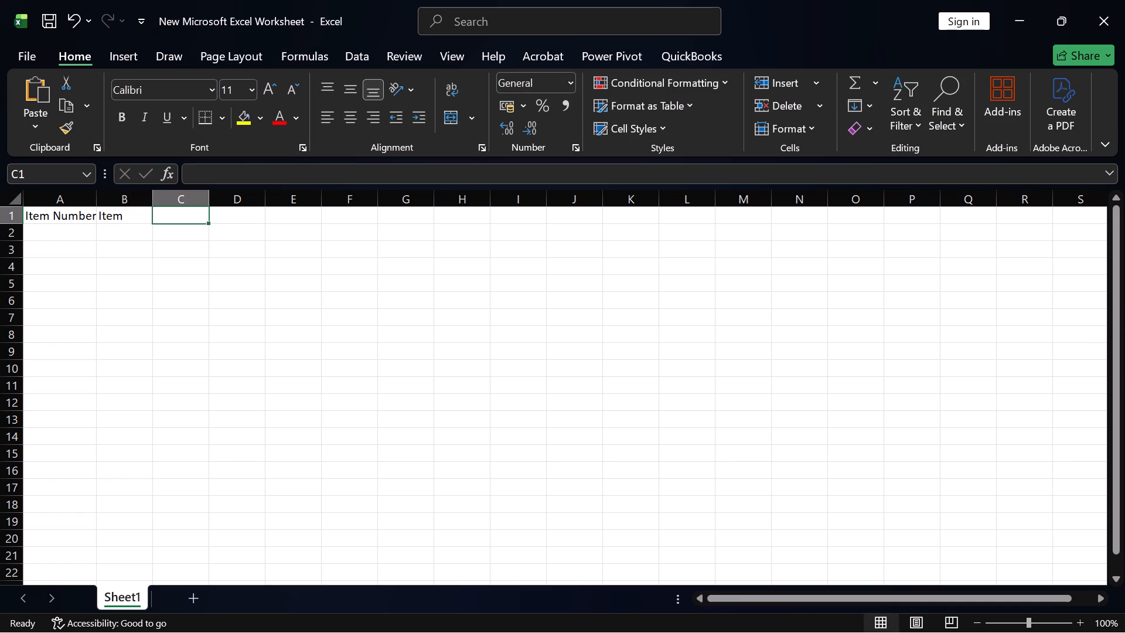
{"action": "key", "text": "shift+q"}
{"action": "type", "text": "ty"}
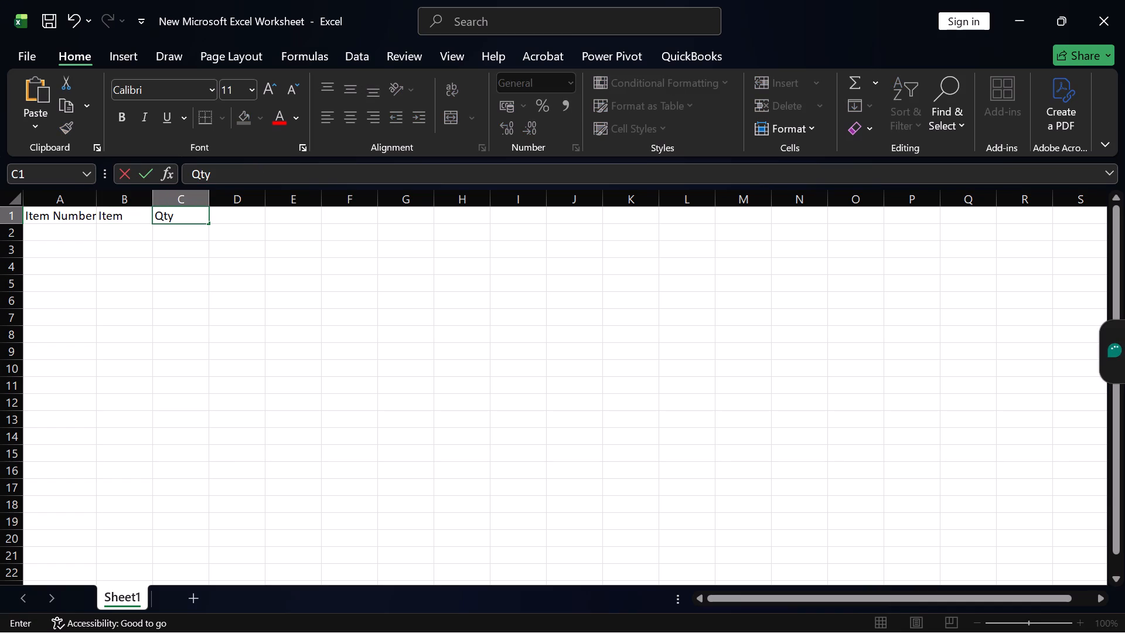
{"action": "key", "text": "Tab"}
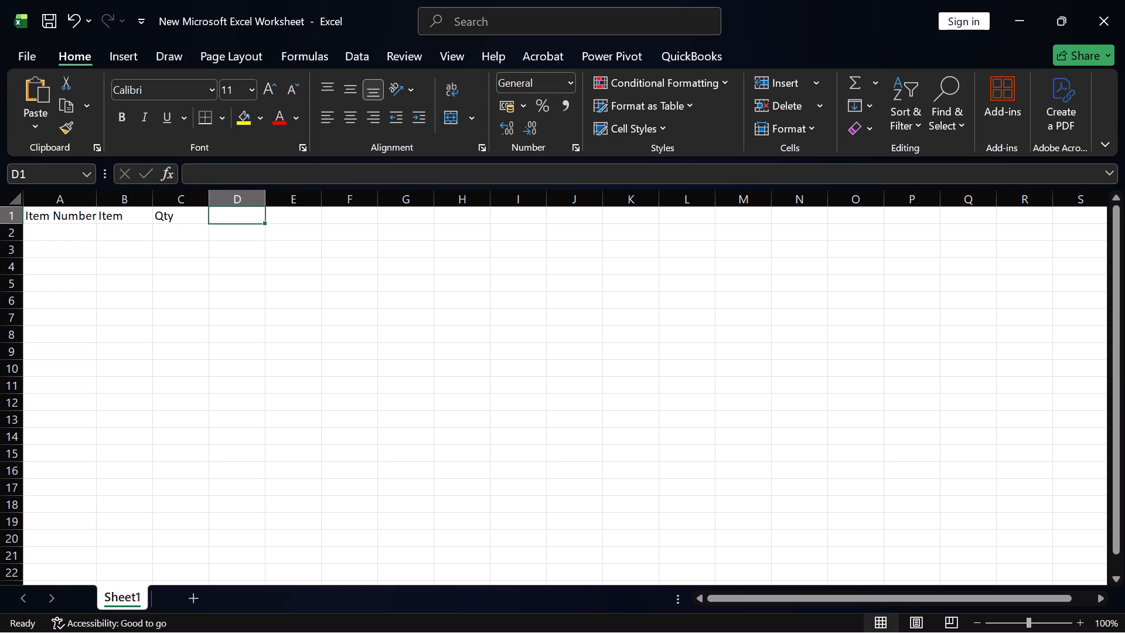
{"action": "type", "text": "Unit Price"}
{"action": "key", "text": "Tab"}
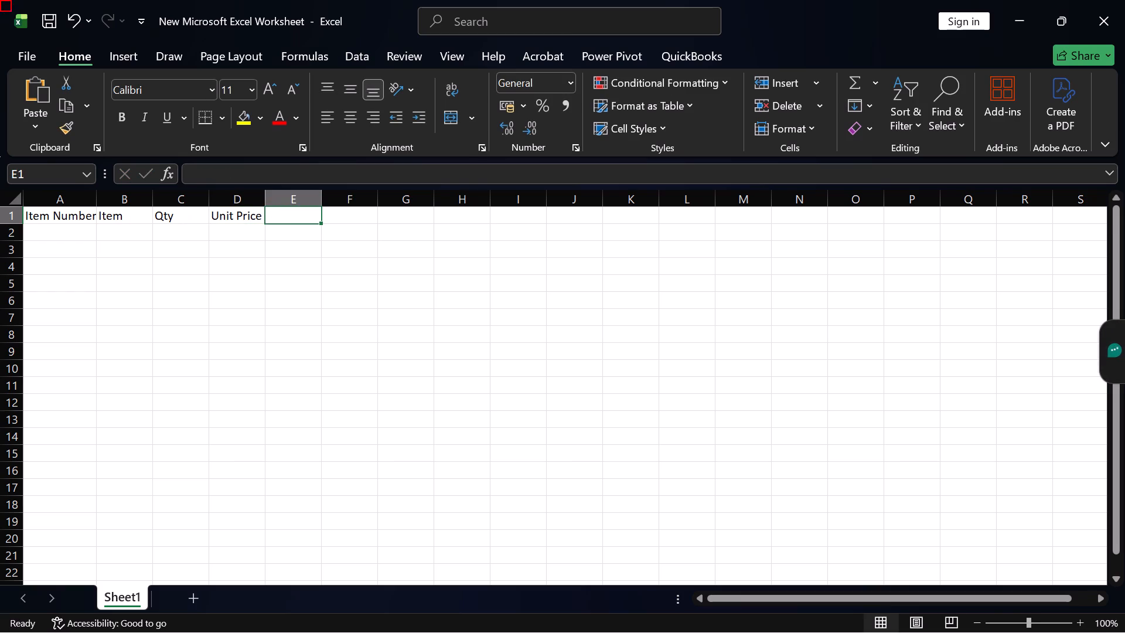
{"action": "key", "text": "shift+t"}
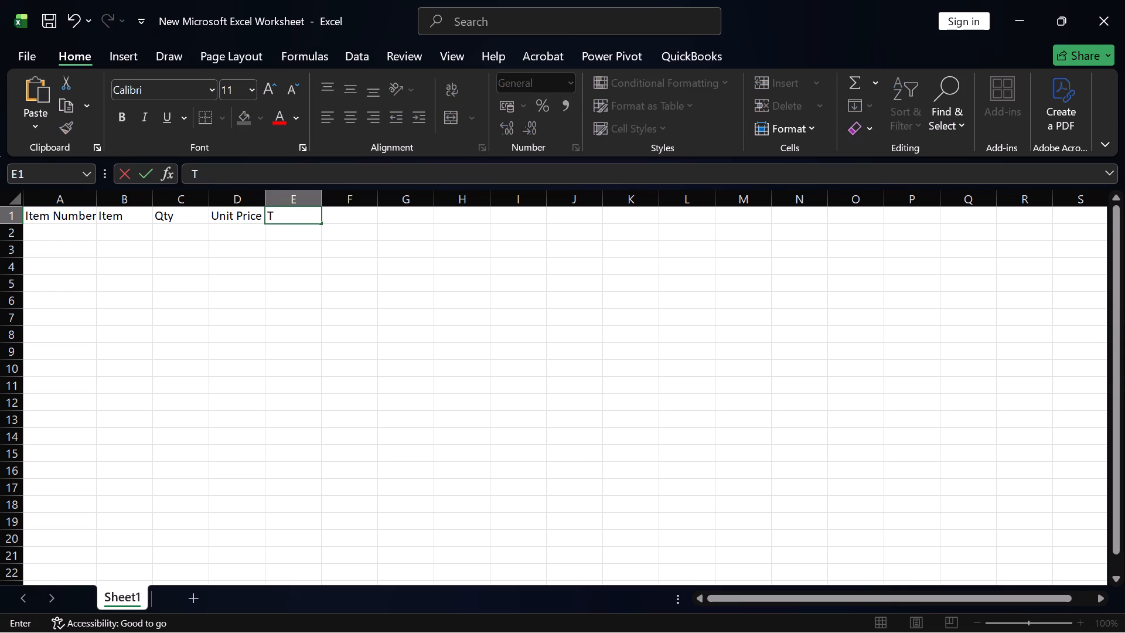
{"action": "type", "text": "otal"}
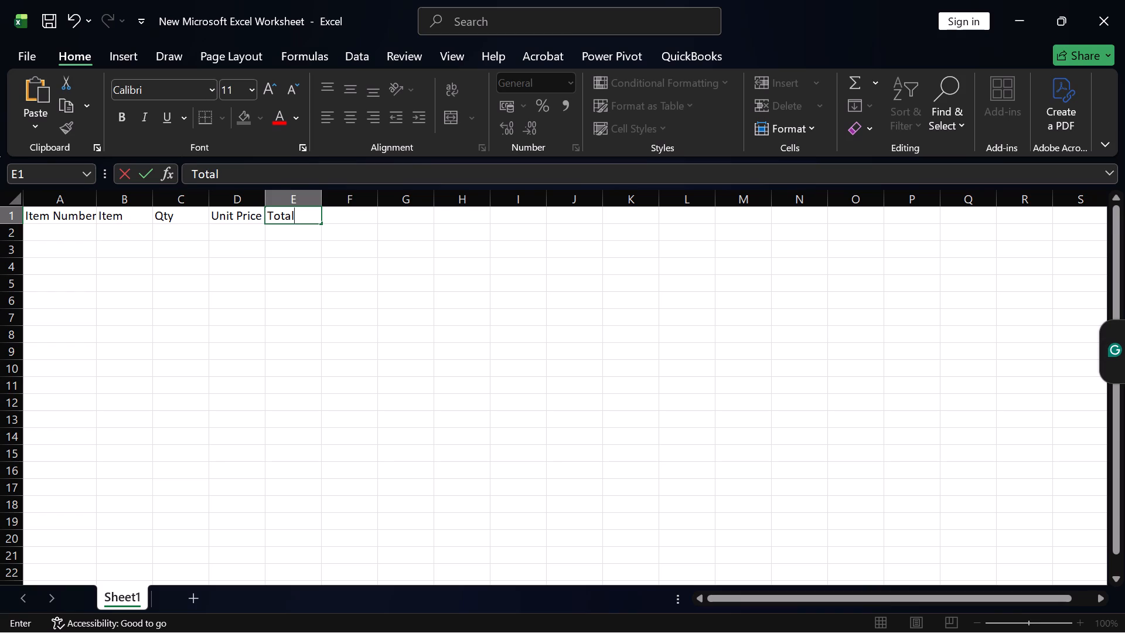
Enter item number 1 with the item "Colour catchers" in row 2 and widen column B to fit the text.
{"action": "left_click", "coordinate": [80, 229]}
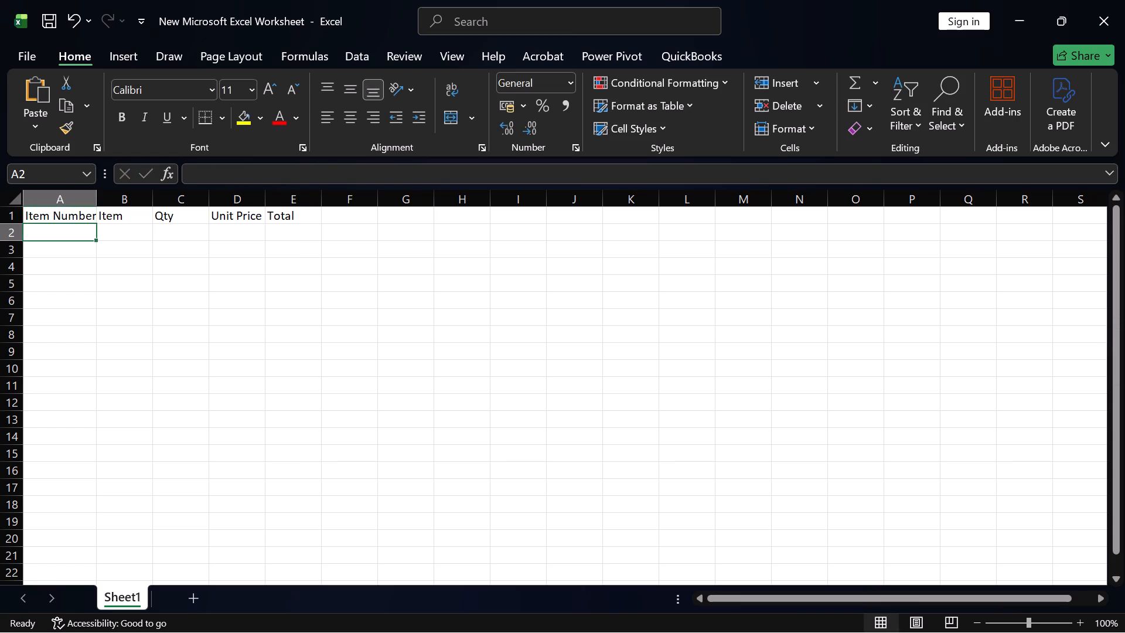
{"action": "key", "text": "1"}
{"action": "key", "text": "Tab"}
{"action": "type", "text": "Colour catchers"}
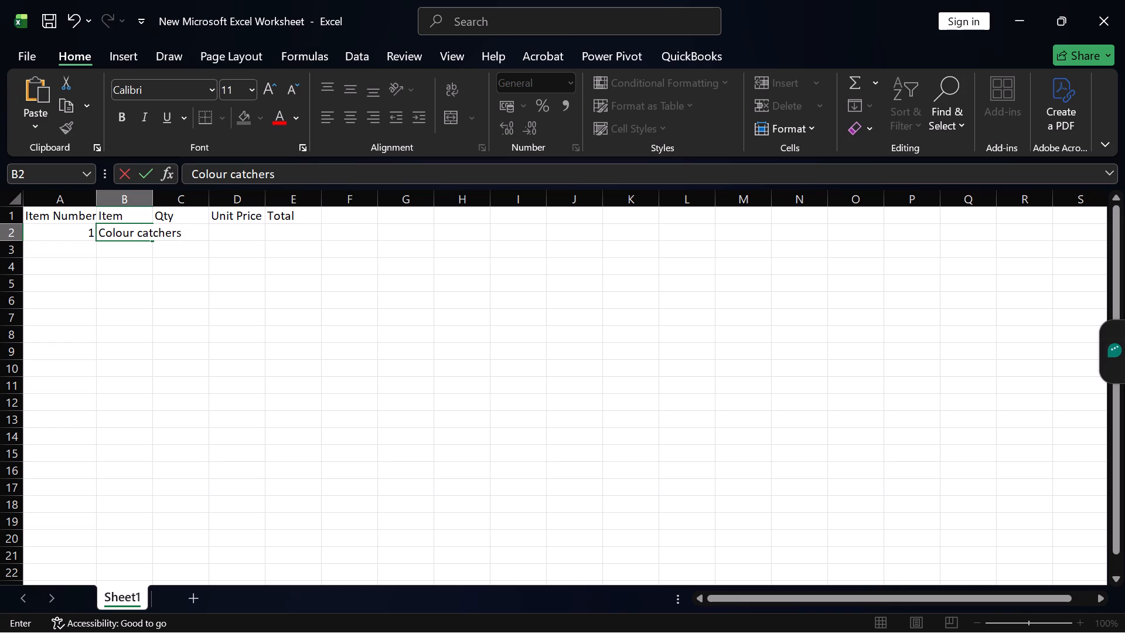
{"action": "left_click", "coordinate": [141, 200]}
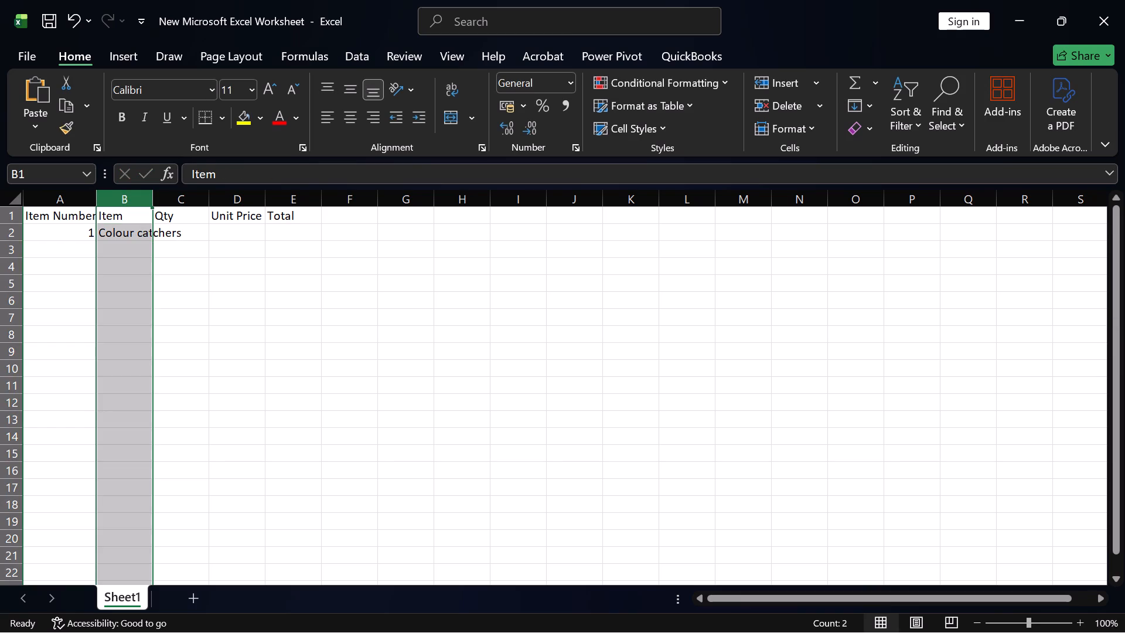
{"action": "left_click_drag", "start_coordinate": [151, 197], "coordinate": [183, 199]}
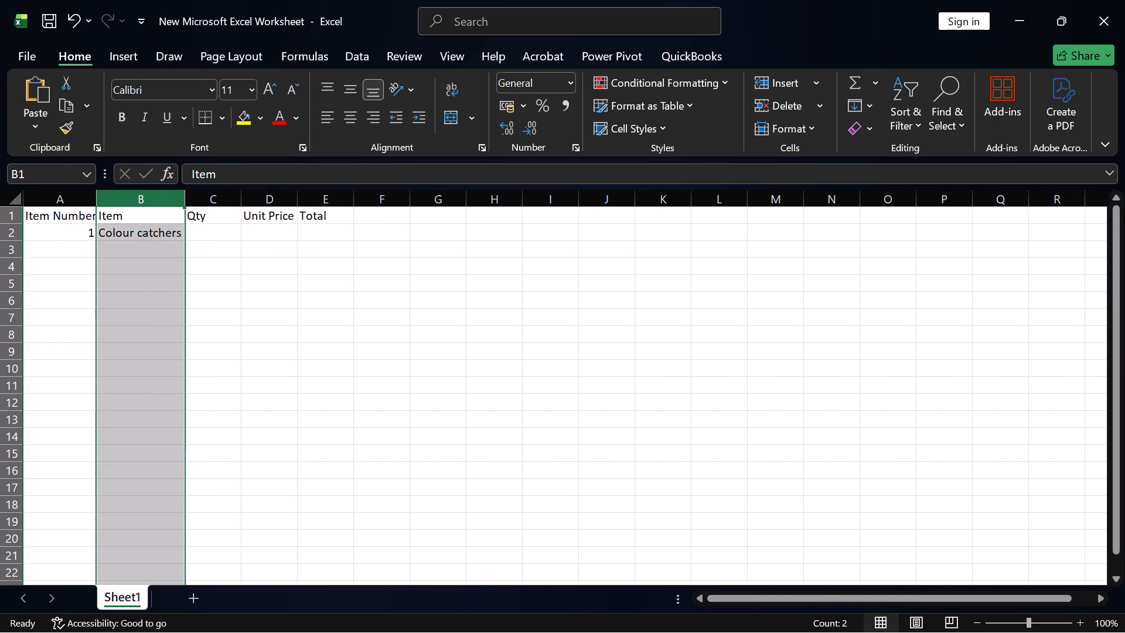
Enter item number 2 with the item "Pink Scent(sakora)" in row 3 and widen column B to fit the text.
{"action": "left_click", "coordinate": [139, 250]}
{"action": "left_click", "coordinate": [87, 250]}
{"action": "key", "text": "2"}
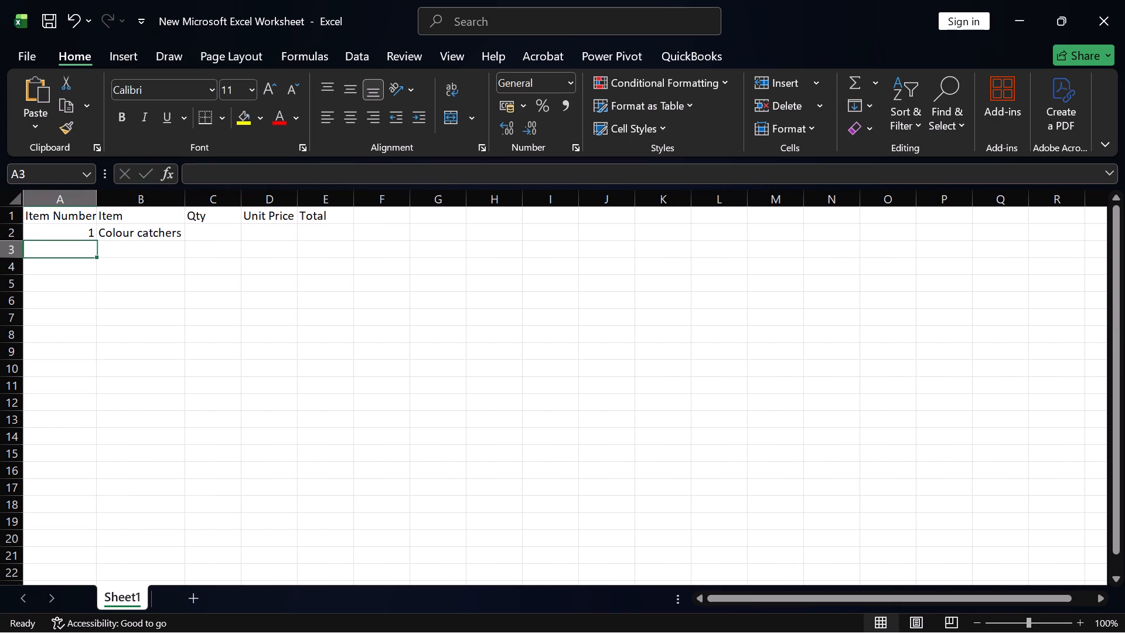
{"action": "key", "text": "Tab"}
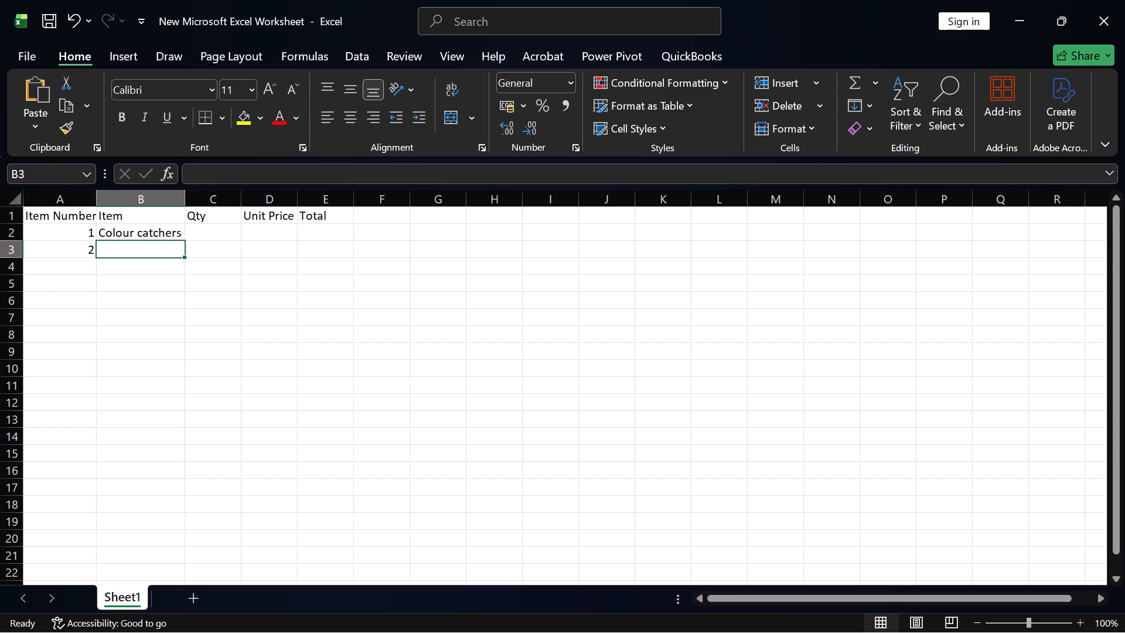
{"action": "type", "text": "Pink Scent"}
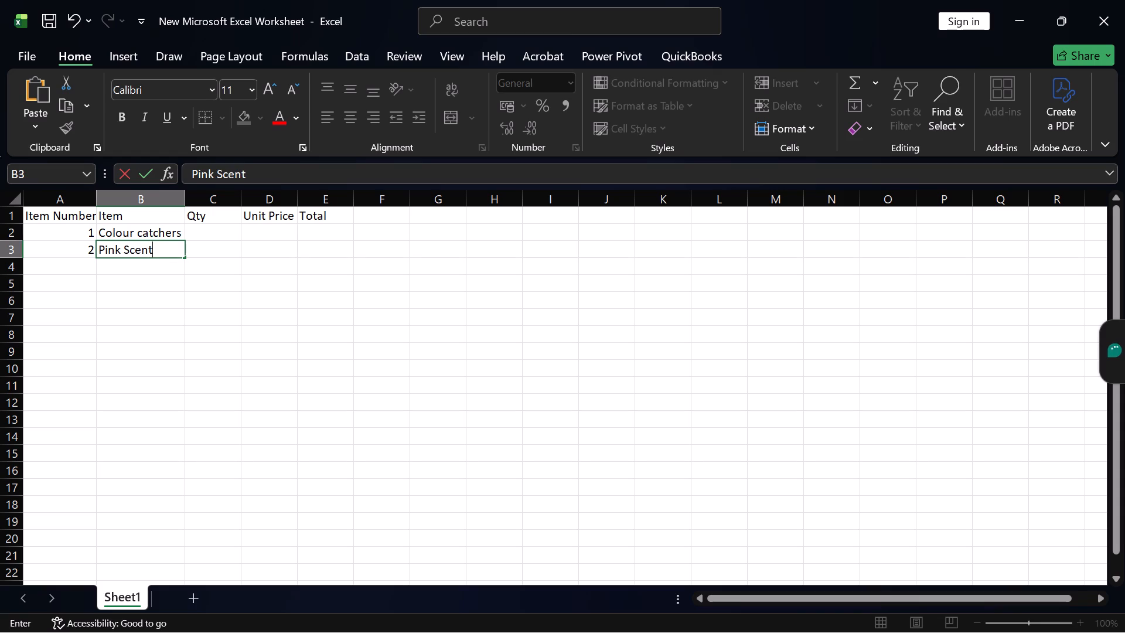
{"action": "key", "text": "shift+parenright"}
{"action": "key", "text": "BackSpace"}
{"action": "key", "text": "shift+parenleft"}
{"action": "type", "text": "sakora"}
{"action": "key", "text": "shift+underscore"}
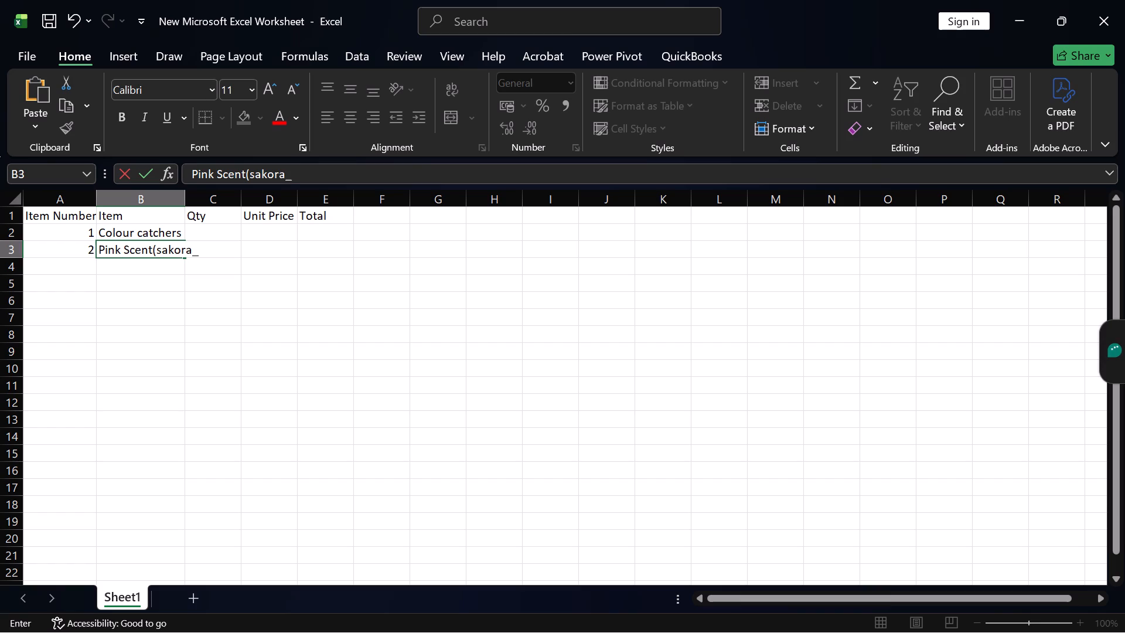
{"action": "key", "text": "BackSpace"}
{"action": "key", "text": "shift+parenright"}
{"action": "left_click", "coordinate": [163, 196]}
{"action": "left_click_drag", "start_coordinate": [186, 195], "coordinate": [202, 200]}
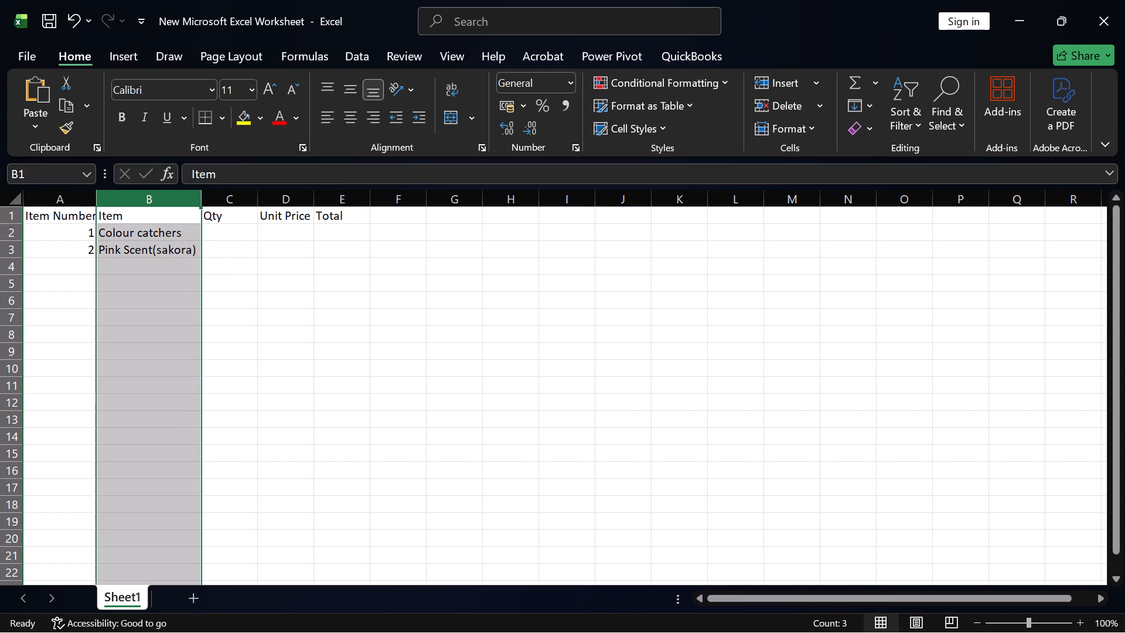
Enter item number 3 with the item "Lavender Scent" in row 4.
{"action": "left_click", "coordinate": [137, 266]}
{"action": "left_click", "coordinate": [88, 265]}
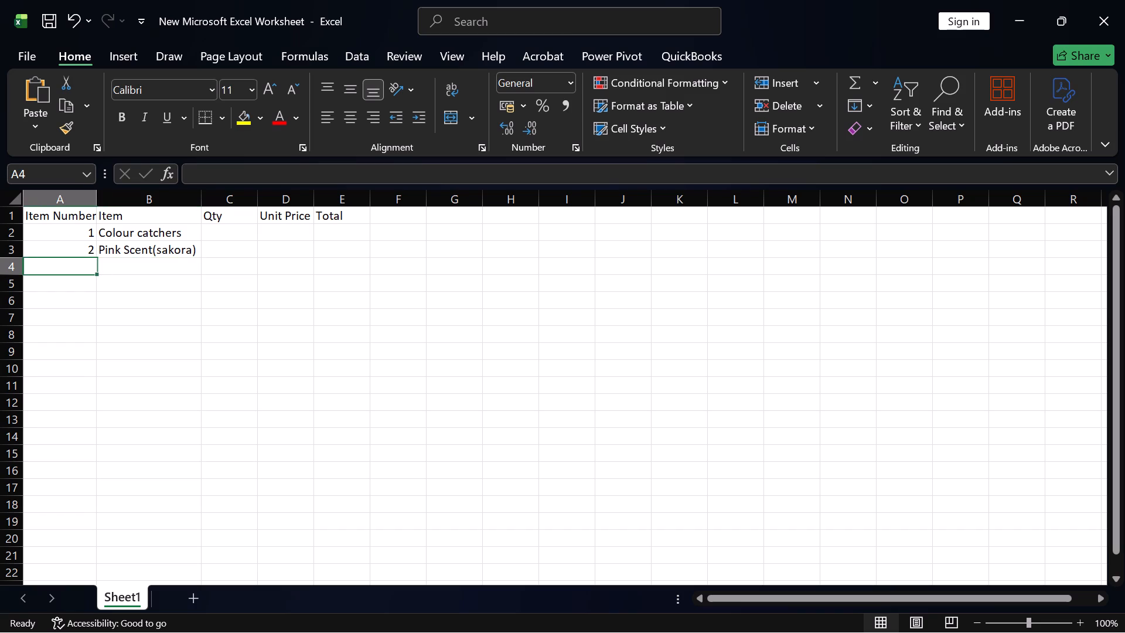
{"action": "key", "text": "3"}
{"action": "key", "text": "Tab"}
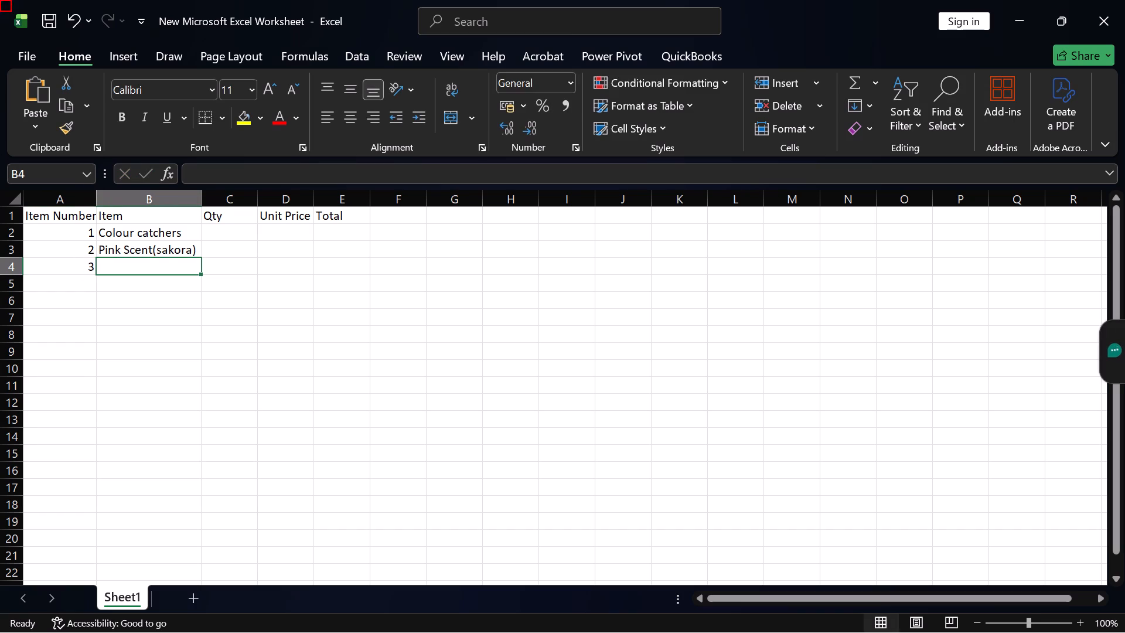
{"action": "type", "text": "Lavencer"}
{"action": "key", "text": "BackSpace"}
{"action": "key", "text": "BackSpace"}
{"action": "key", "text": "BackSpace"}
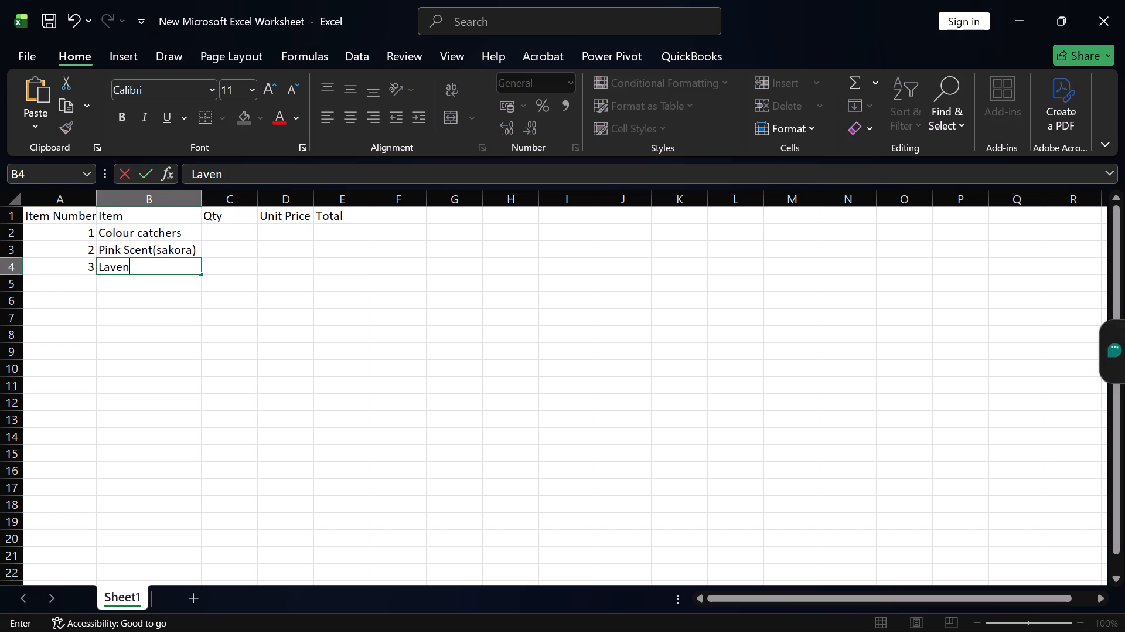
{"action": "type", "text": "der"}
{"action": "key", "text": "space"}
{"action": "type", "text": "Scent"}
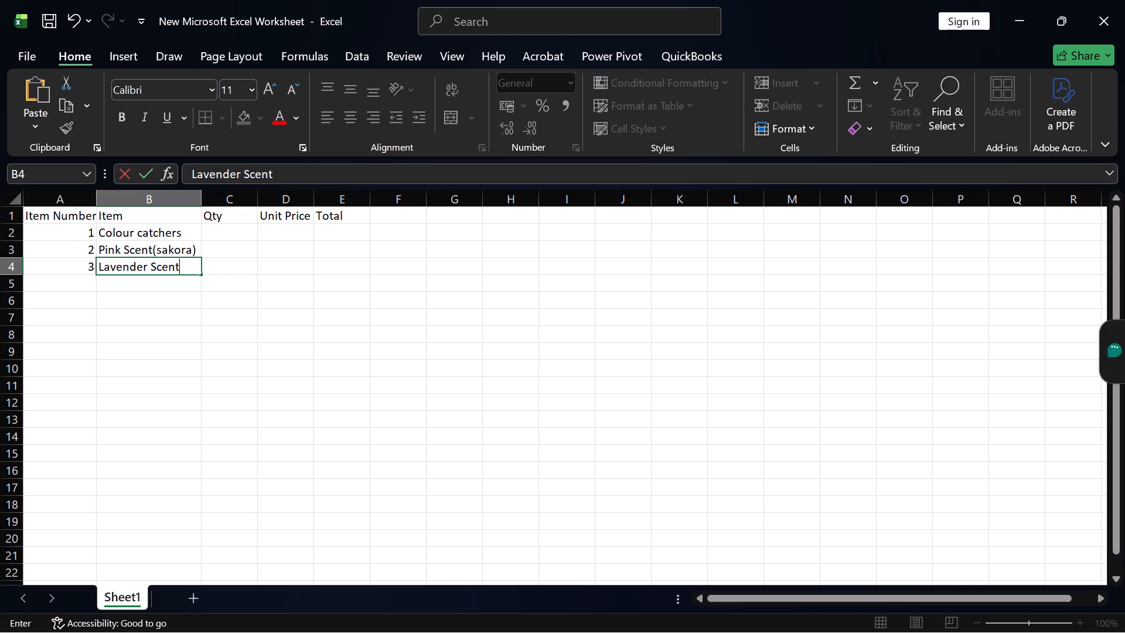
{"action": "key", "text": "Down"}
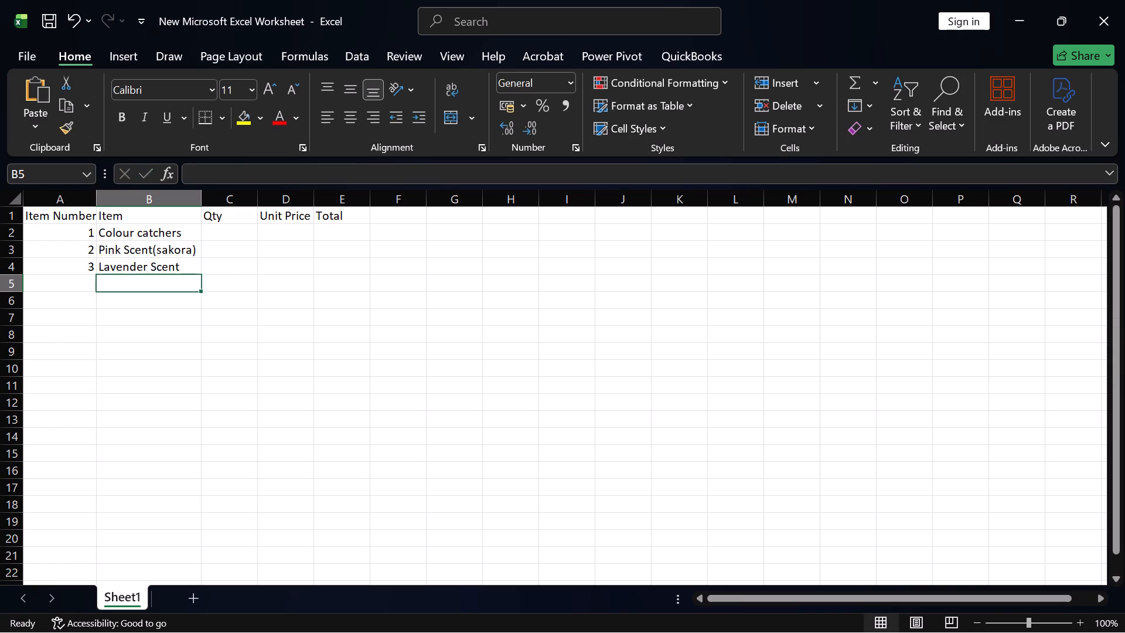
Enter the items "Blue scent" in cell B5 and "Yellow scent" in cell B6.
{"action": "type", "text": "Blue"}
{"action": "key", "text": "space"}
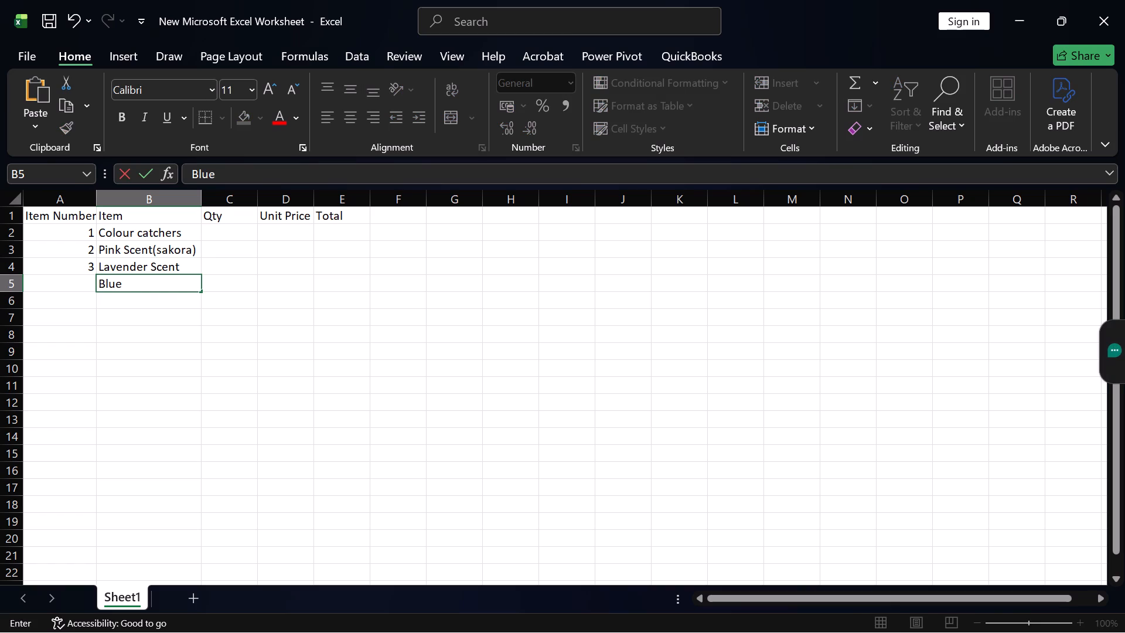
{"action": "type", "text": "scent"}
{"action": "key", "text": "Down"}
{"action": "type", "text": "Yellow scent"}
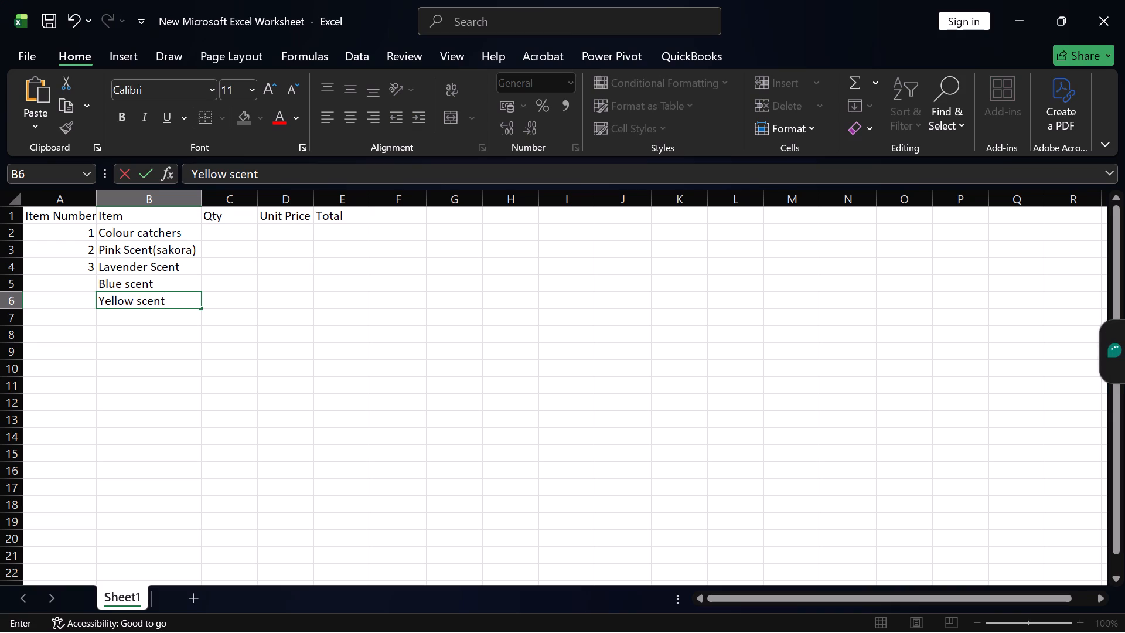
Number the Blue scent and Yellow scent rows 4 and 5 in the Item Number column.
{"action": "left_click", "coordinate": [91, 287]}
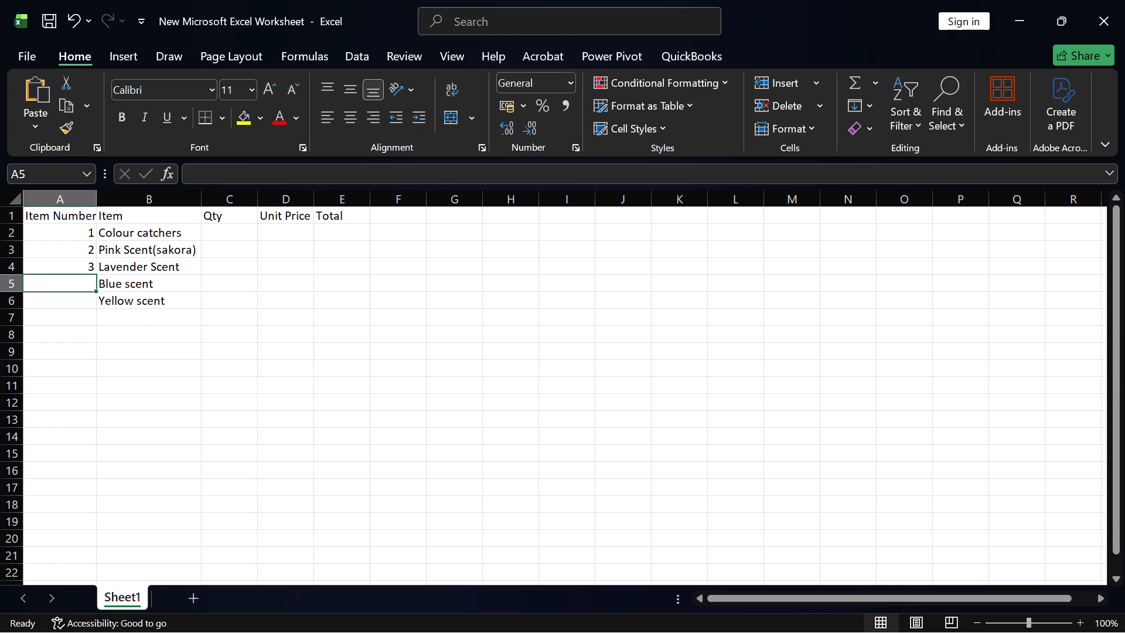
{"action": "key", "text": "4"}
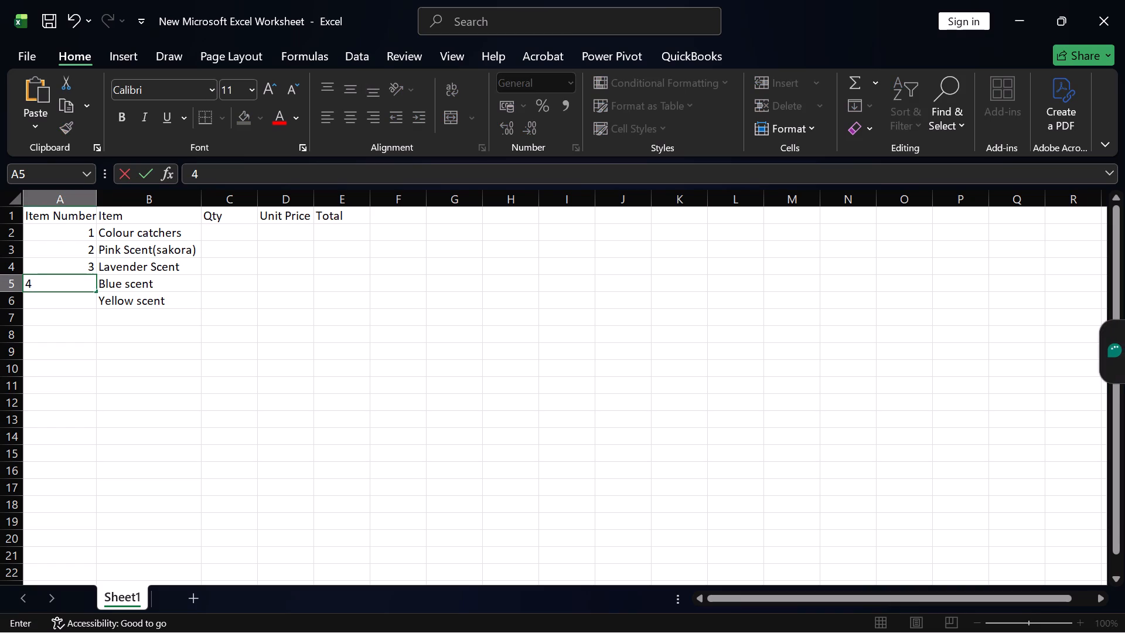
{"action": "left_click", "coordinate": [83, 301]}
{"action": "key", "text": "5"}
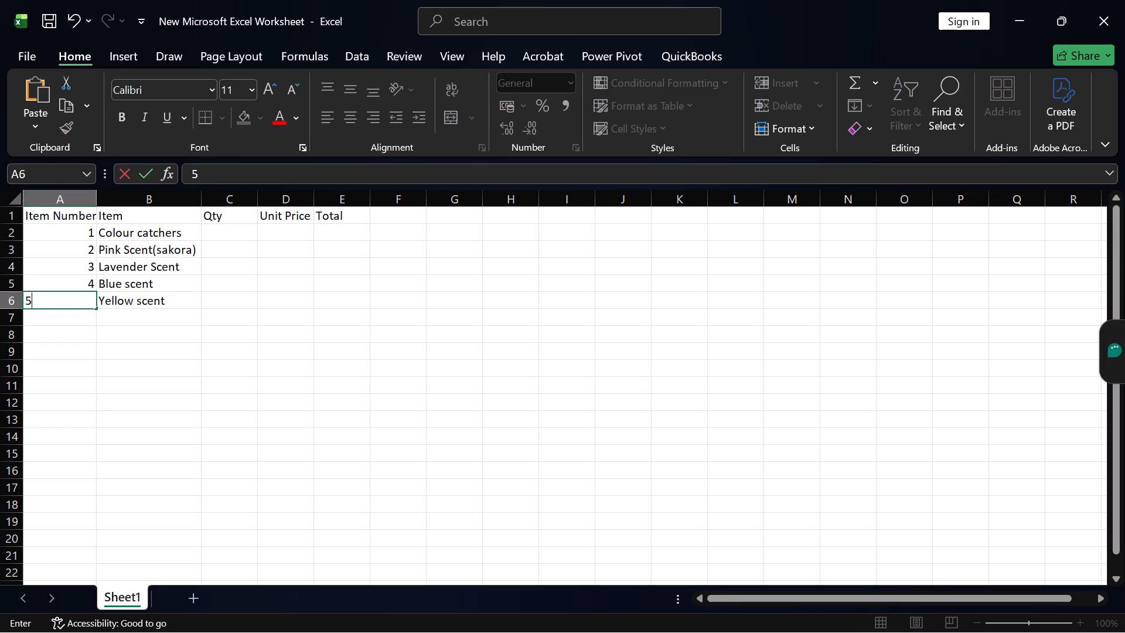
Enter the item "Dryer balls" with item number 6 in row 7.
{"action": "left_click", "coordinate": [110, 319]}
{"action": "type", "text": "Dryer balls"}
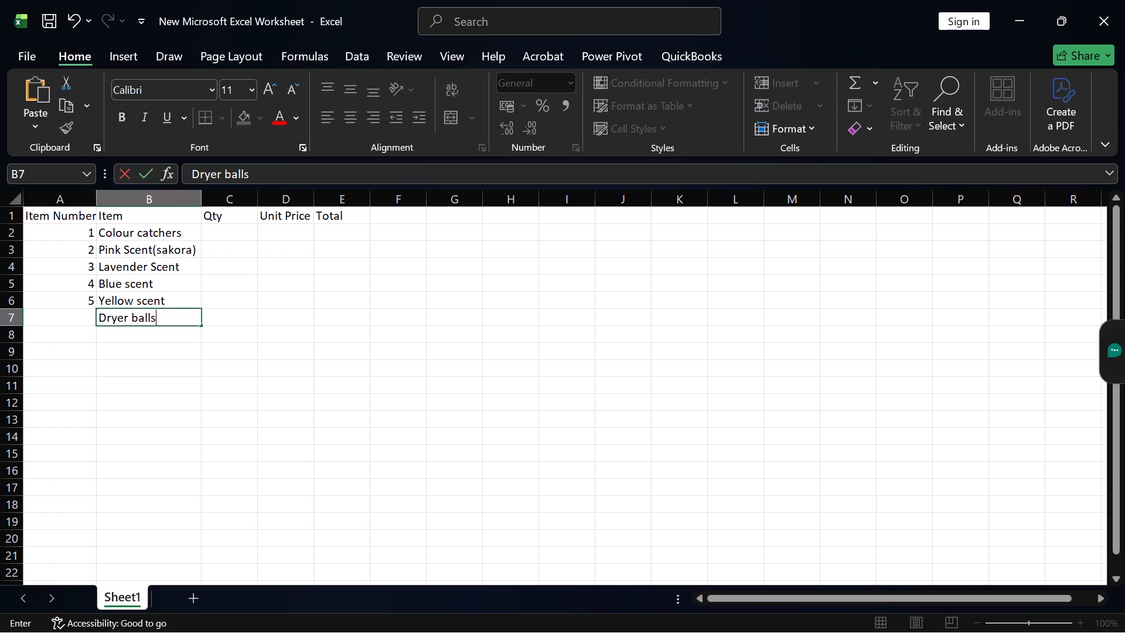
{"action": "left_click", "coordinate": [73, 319]}
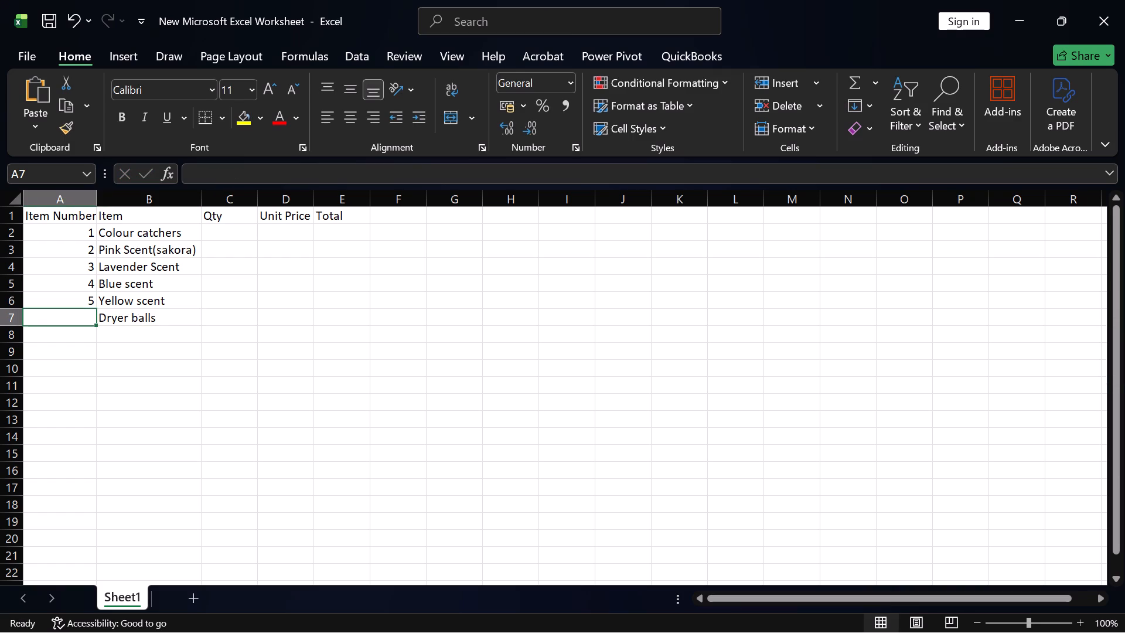
{"action": "key", "text": "6"}
{"action": "key", "text": "Tab"}
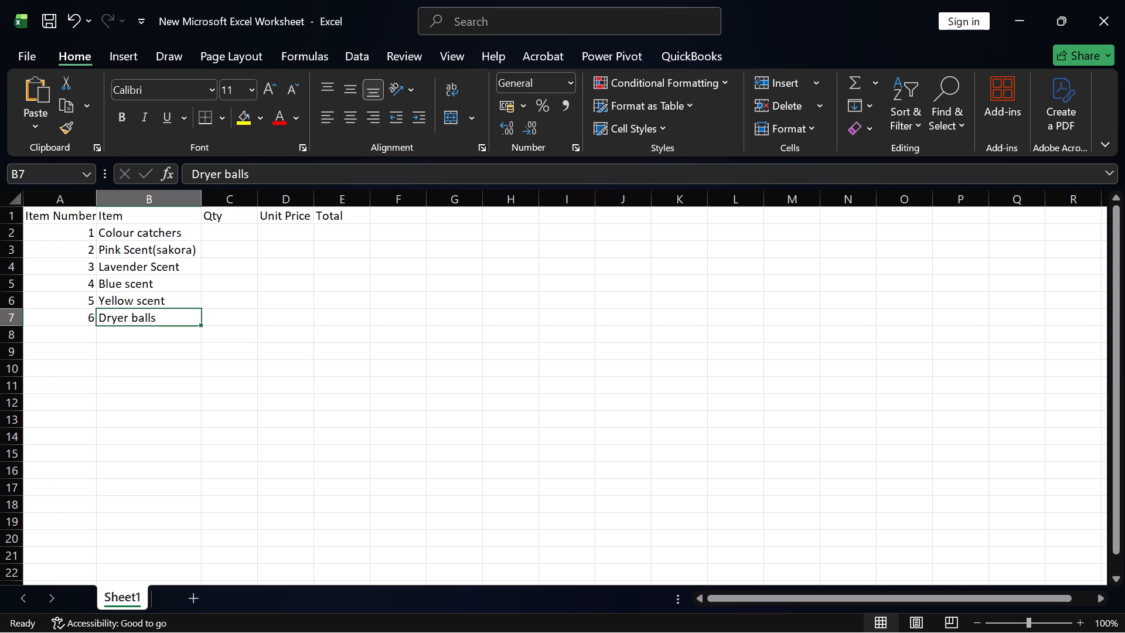
Fill the Qty column with 2 for Colour catchers, Pink, Lavender and Blue scents, and 1 for Yellow scent and Dryer balls.
{"action": "left_click", "coordinate": [242, 229]}
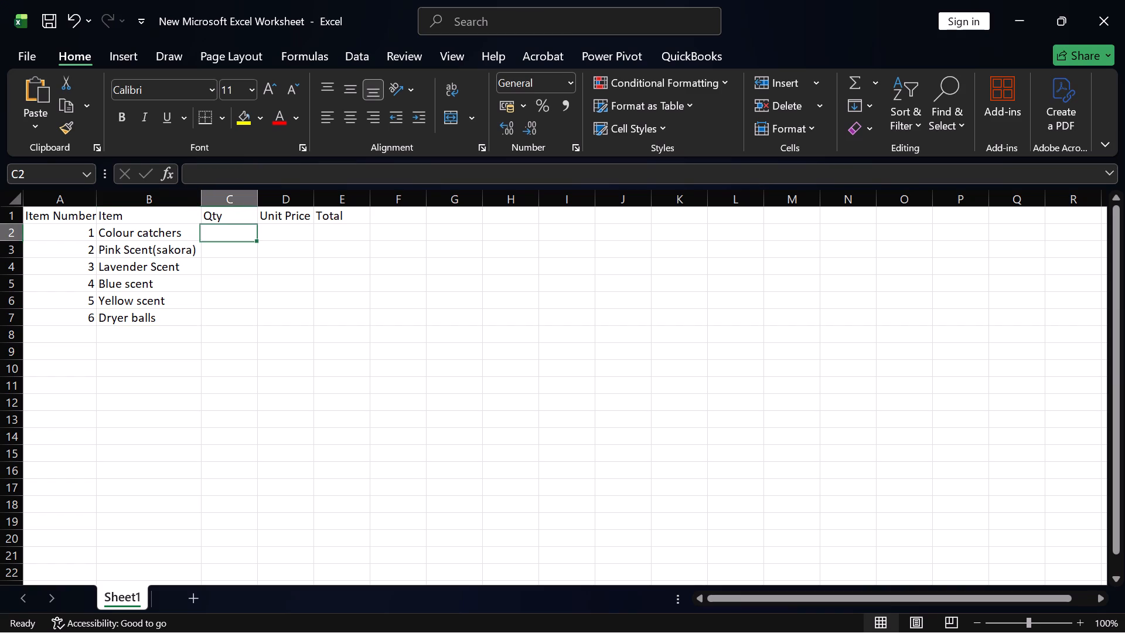
{"action": "key", "text": "2"}
{"action": "left_click", "coordinate": [243, 246]}
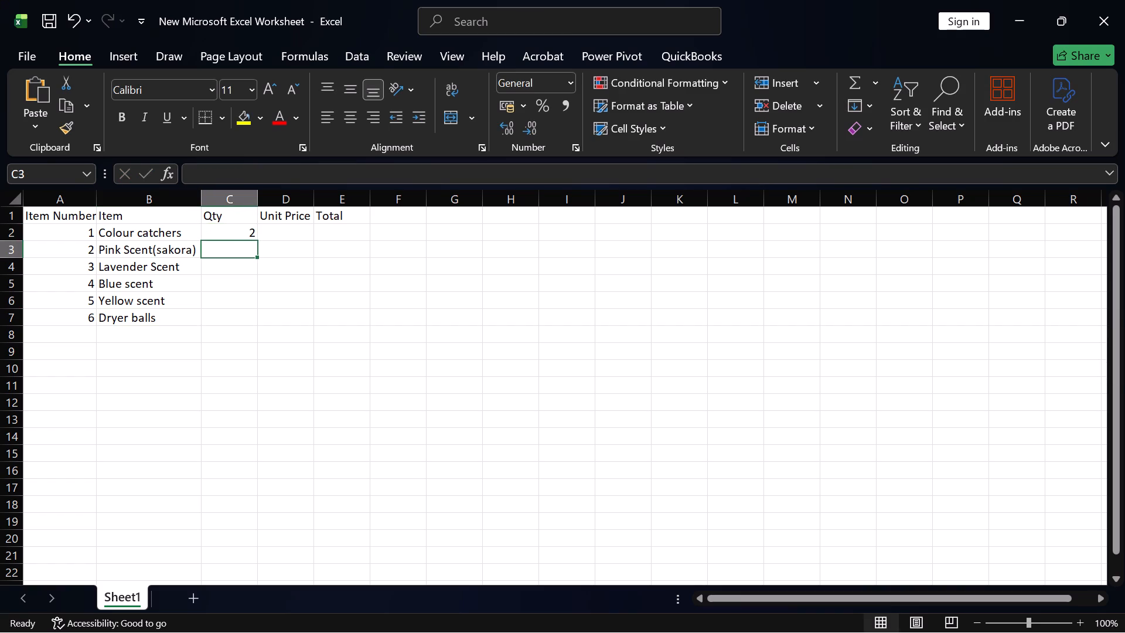
{"action": "key", "text": "2"}
{"action": "left_click", "coordinate": [251, 270]}
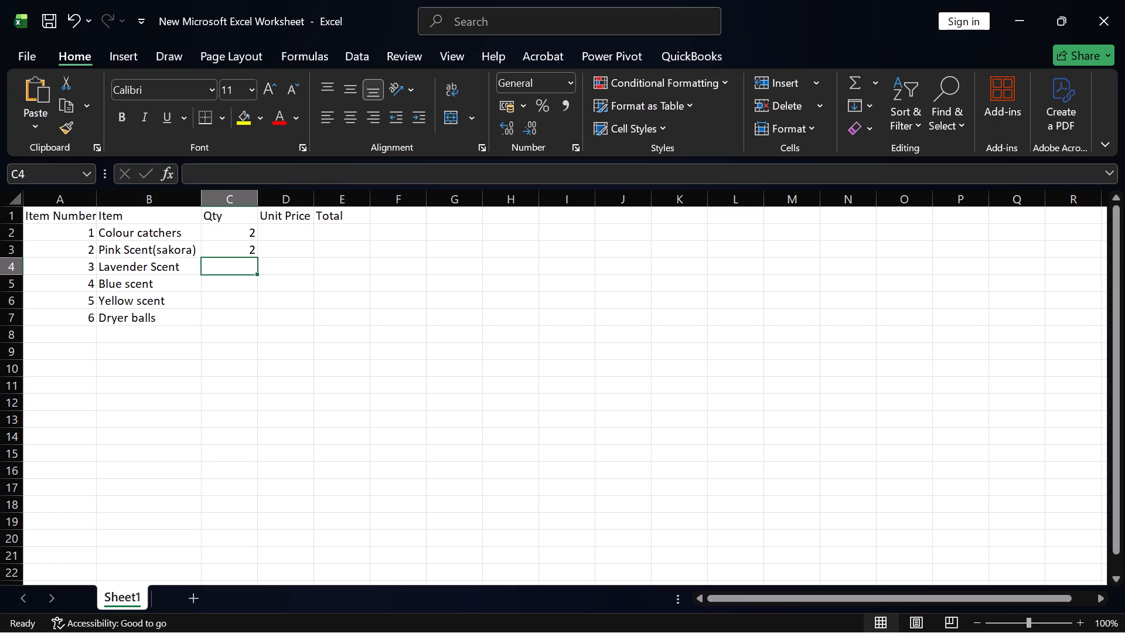
{"action": "key", "text": "2"}
{"action": "left_click", "coordinate": [243, 284]}
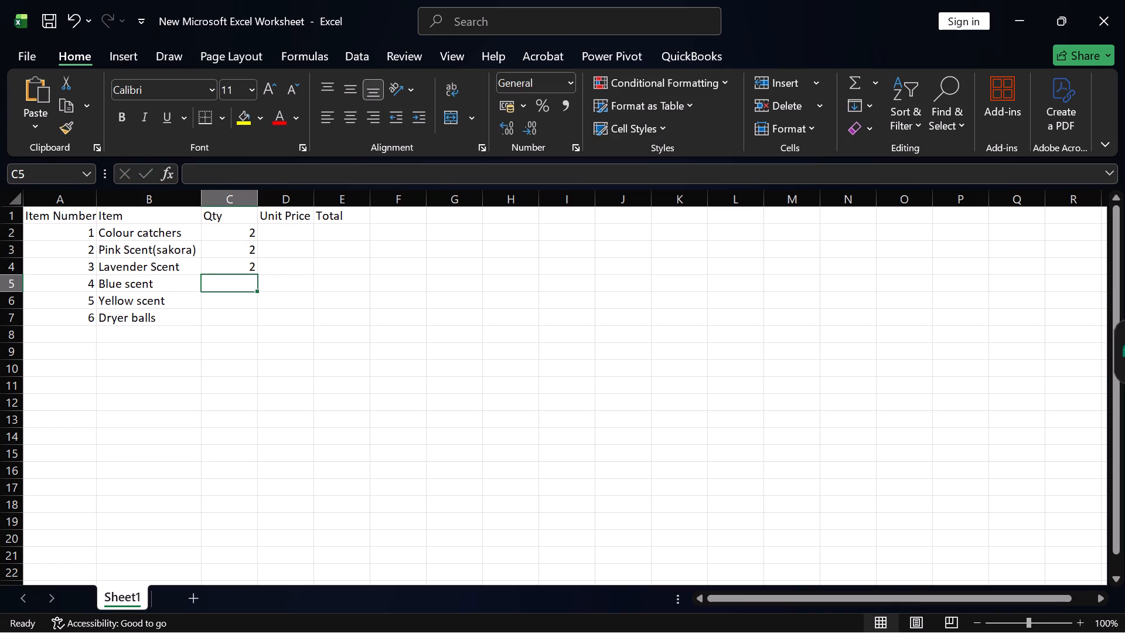
{"action": "key", "text": "2"}
{"action": "left_click", "coordinate": [238, 302]}
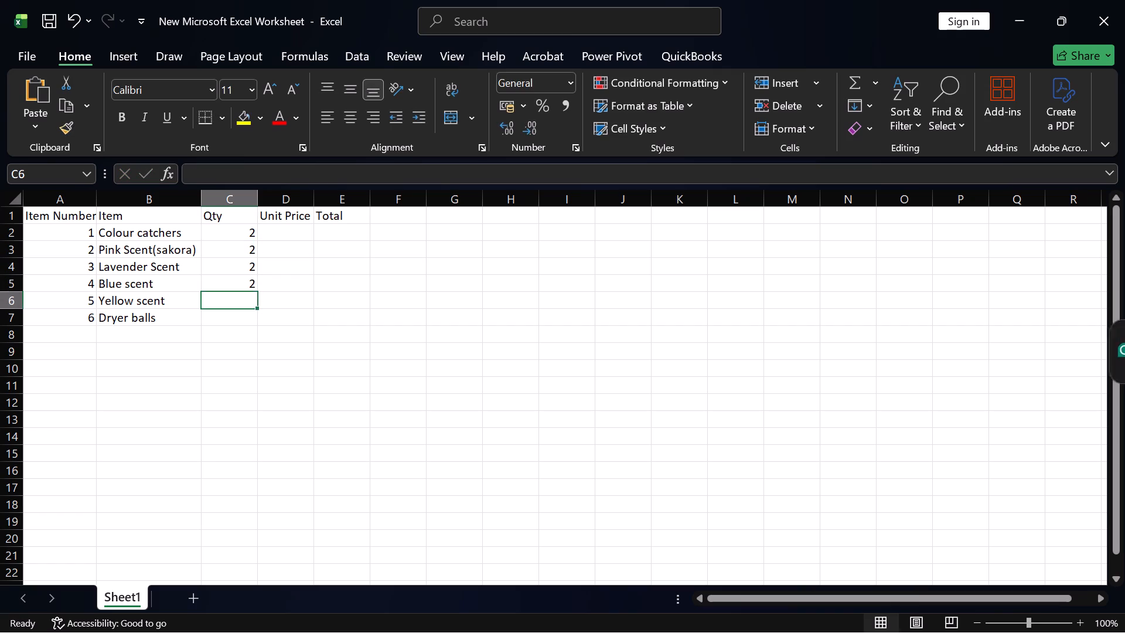
{"action": "key", "text": "1"}
{"action": "left_click", "coordinate": [241, 319]}
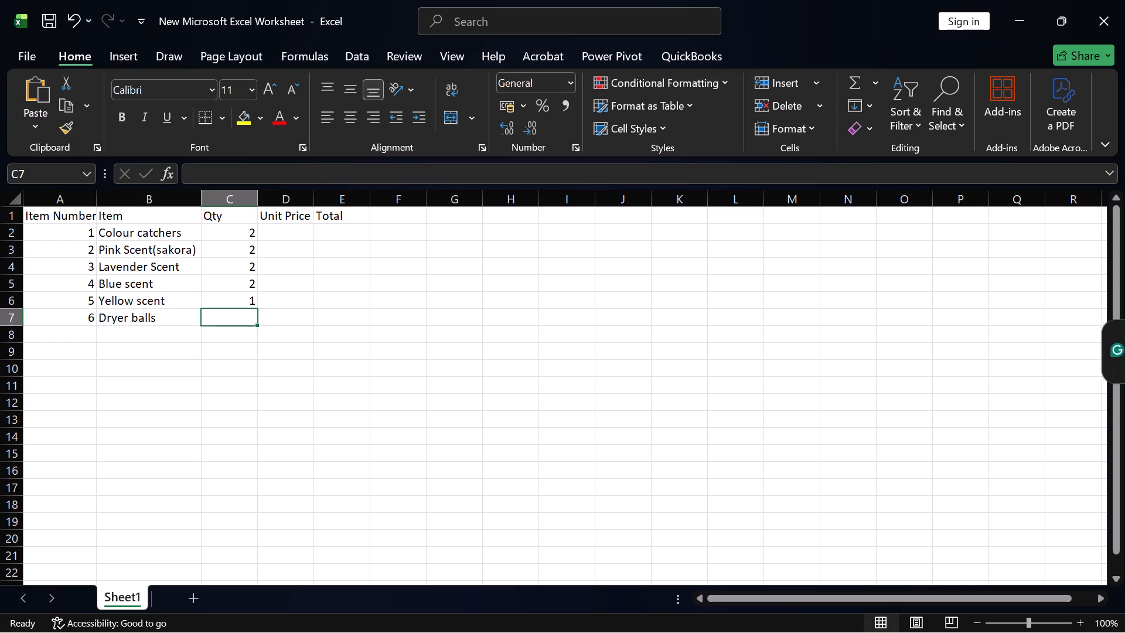
{"action": "key", "text": "1"}
Enter unit prices of 95 for Colour catchers and 70 for each of the Pink, Lavender, Blue and Yellow scents.
{"action": "left_click", "coordinate": [291, 234]}
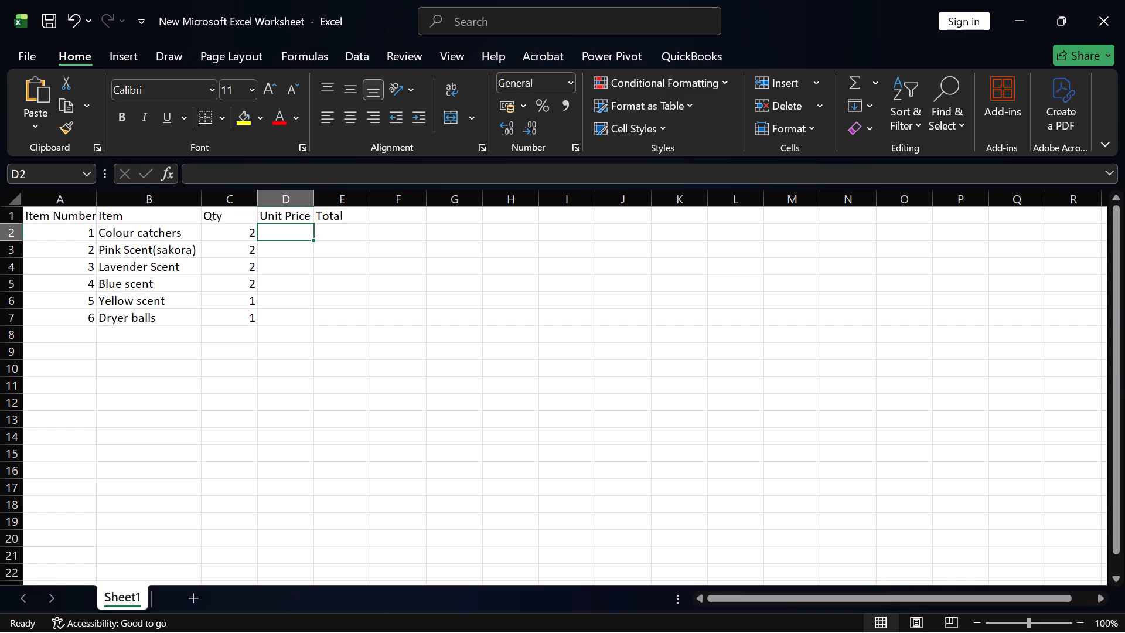
{"action": "type", "text": "95"}
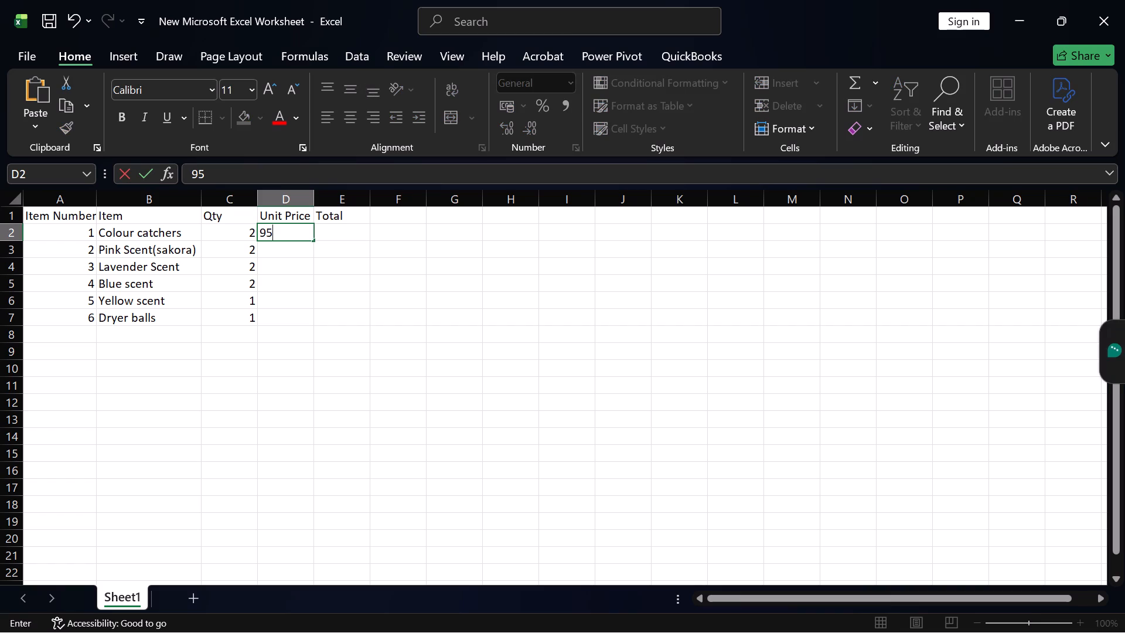
{"action": "key", "text": "Down"}
{"action": "type", "text": "70"}
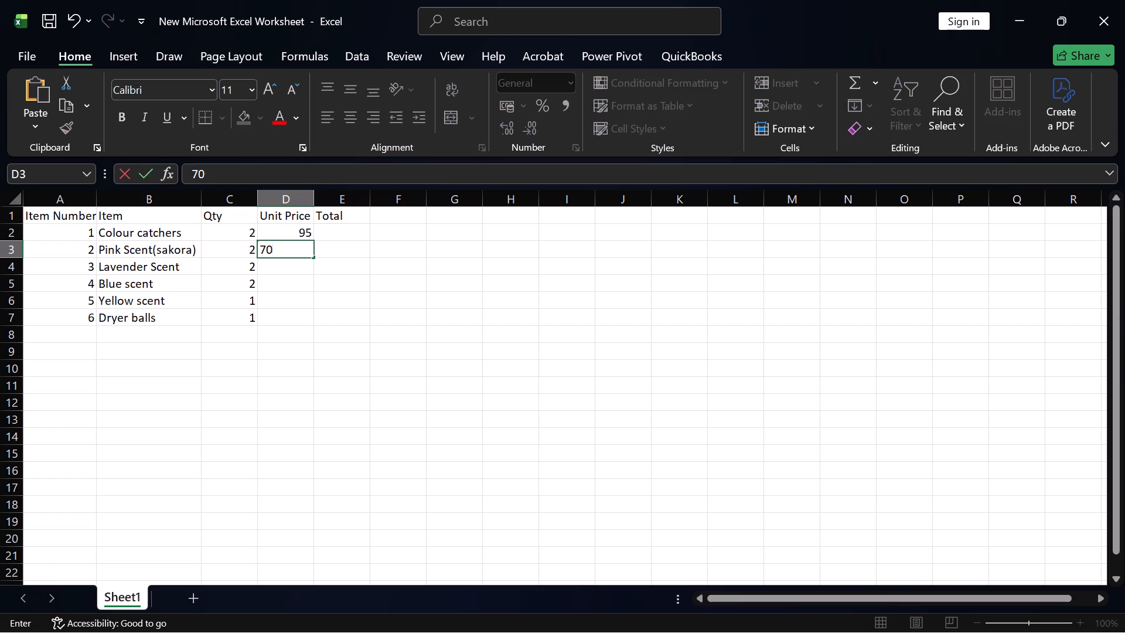
{"action": "key", "text": "Down"}
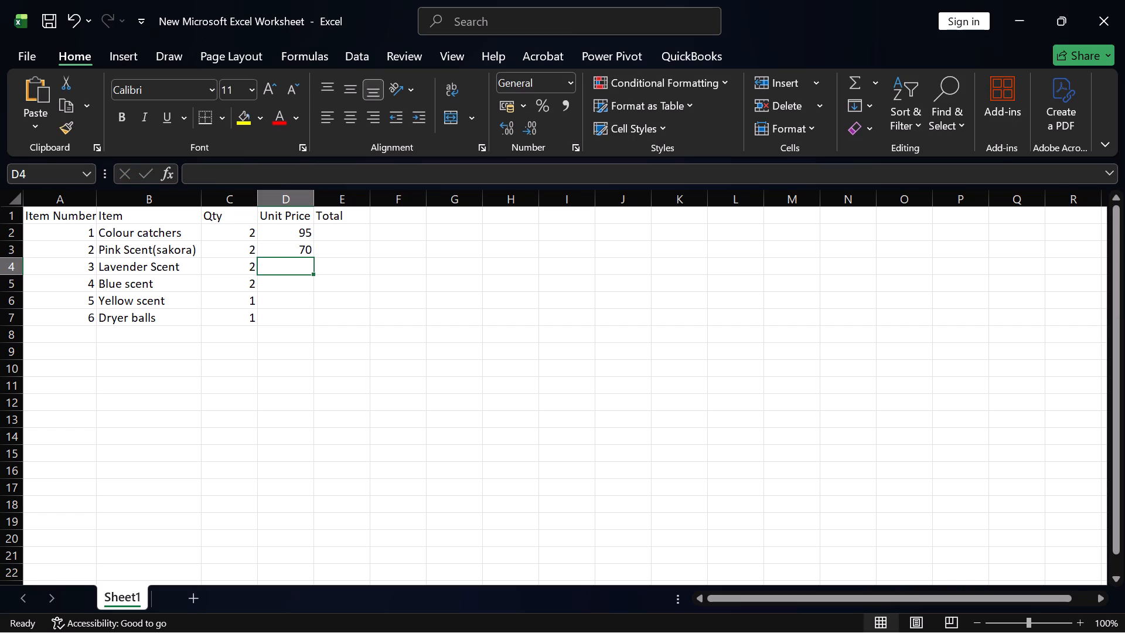
{"action": "type", "text": "70"}
{"action": "key", "text": "Down"}
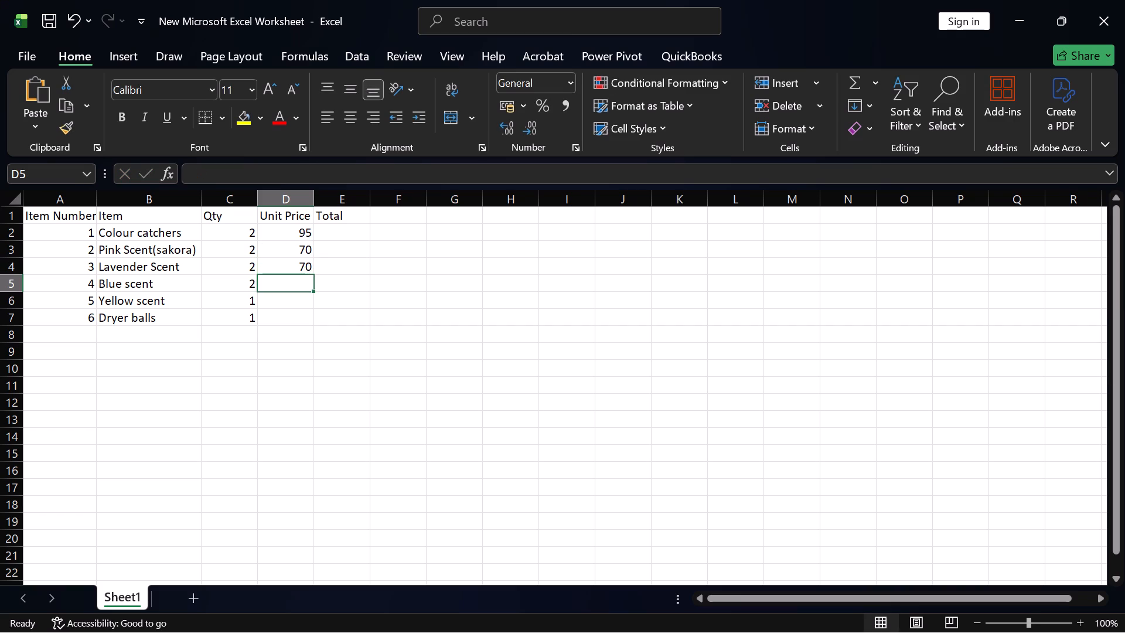
{"action": "type", "text": "70"}
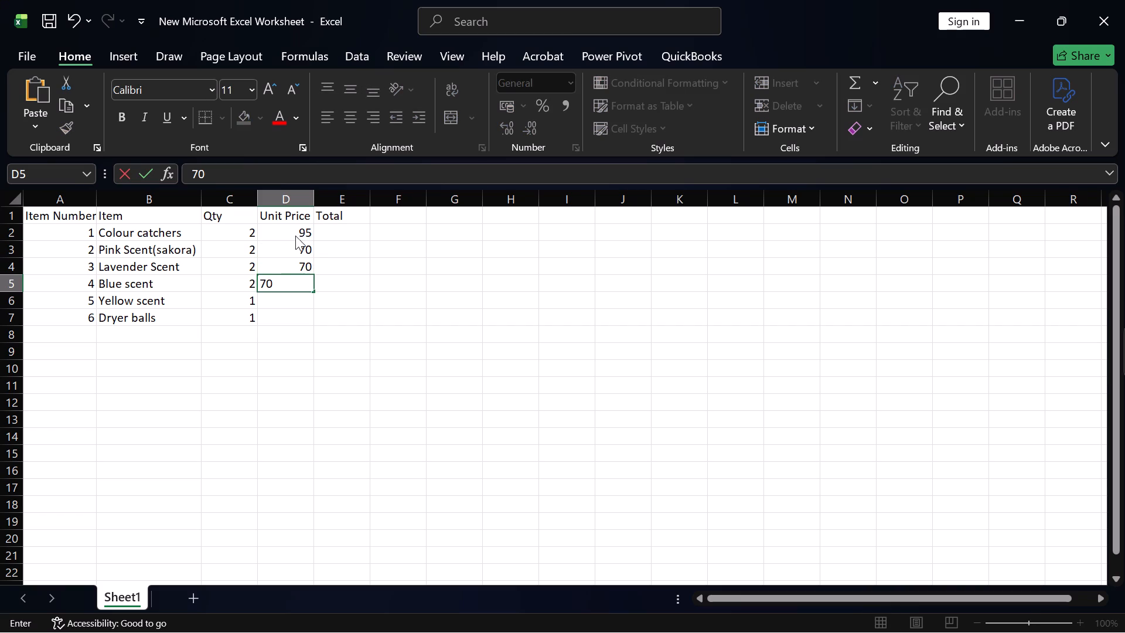
{"action": "key", "text": "Down"}
{"action": "type", "text": "70"}
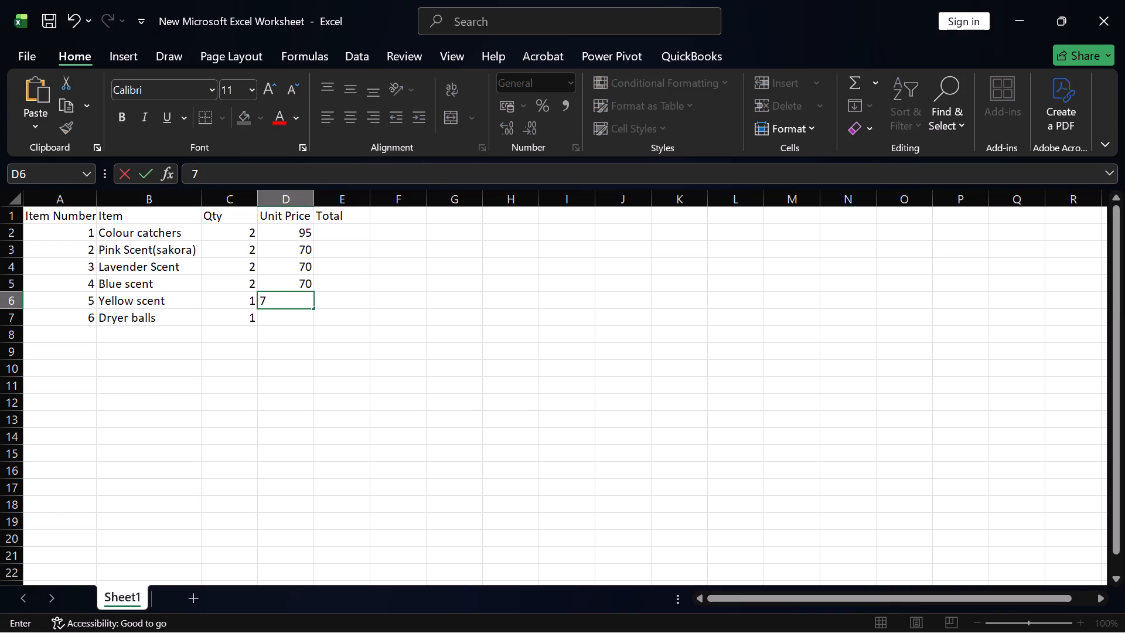
{"action": "key", "text": "Down"}
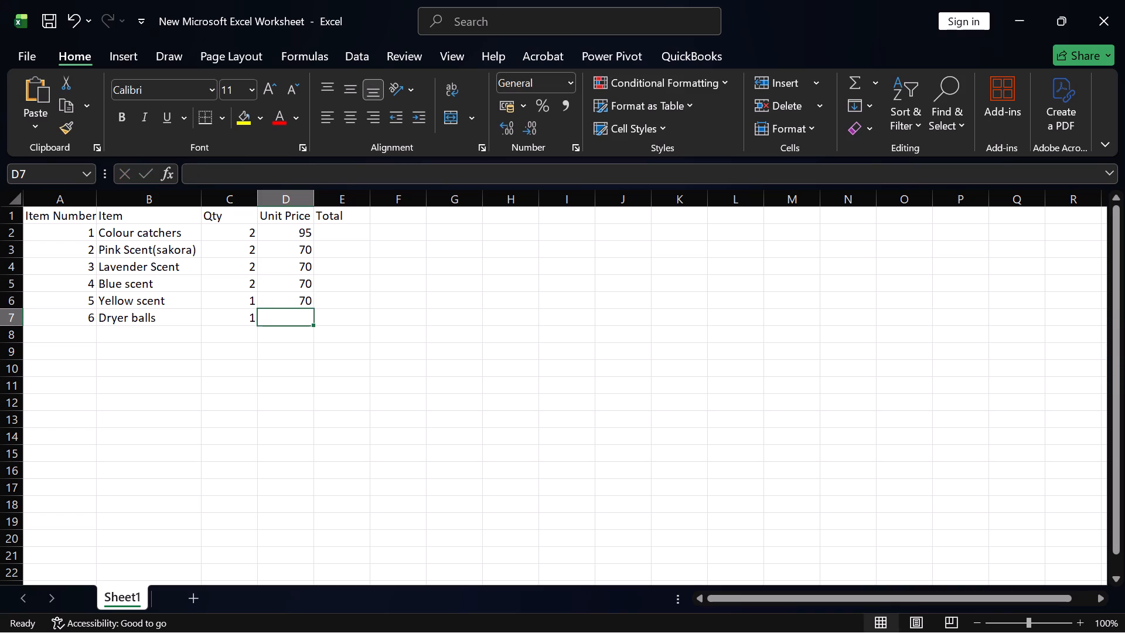
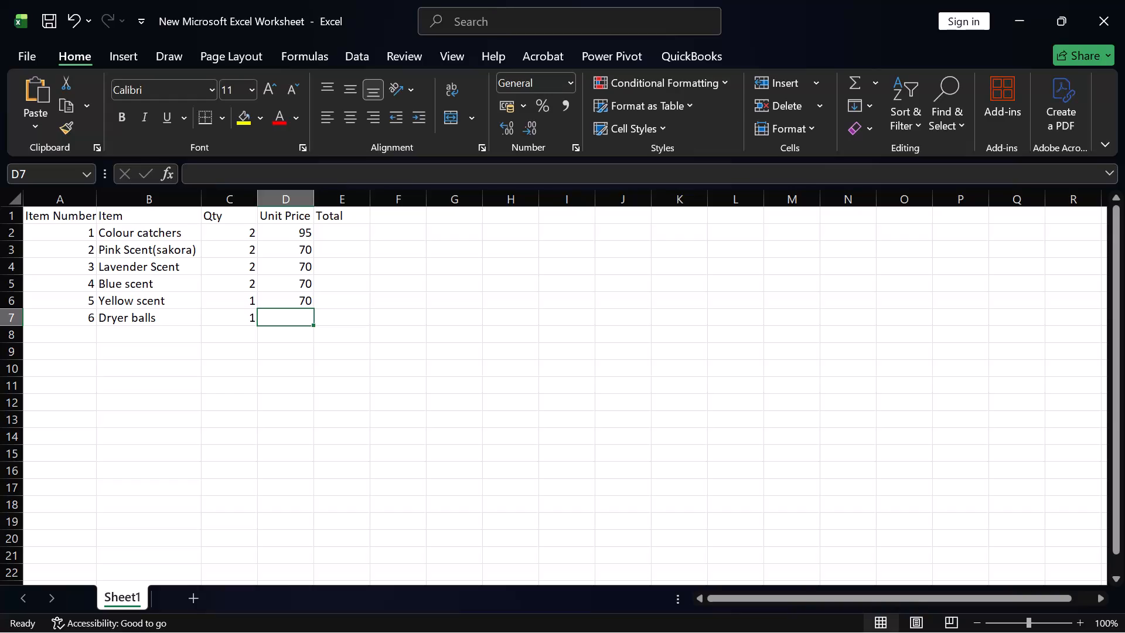
Enter a unit price of 166 for Dryer balls.
{"action": "type", "text": "166"}
{"action": "key", "text": "Tab"}
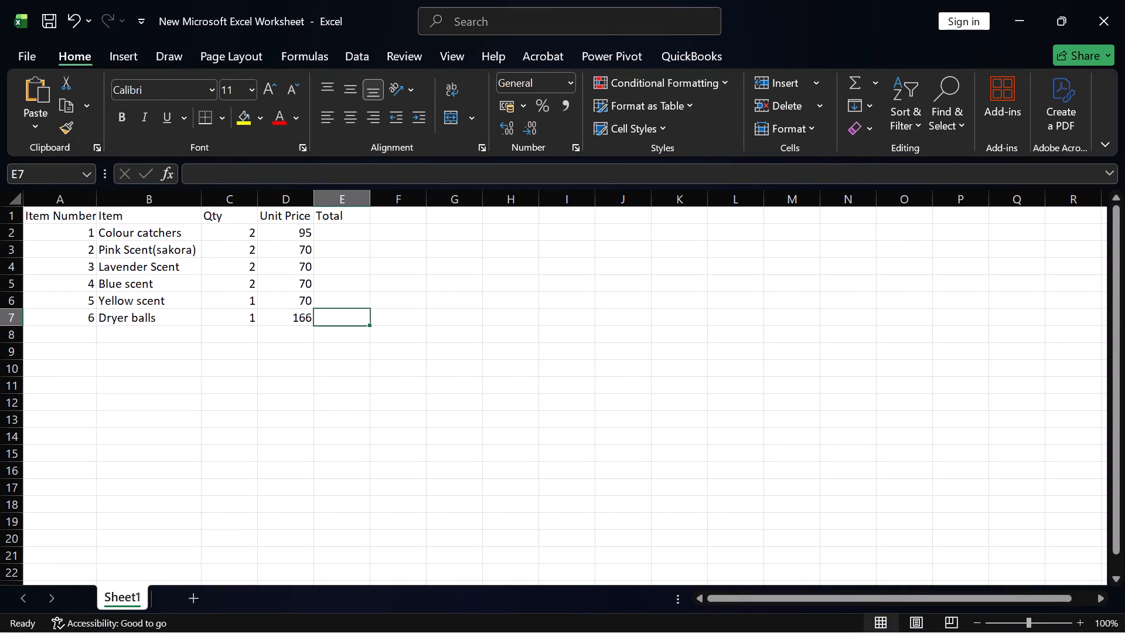
Calculate the Colour catchers total in E2 with the formula =D2*C2 and fill it down to the Dryer balls row.
{"action": "left_click", "coordinate": [346, 232]}
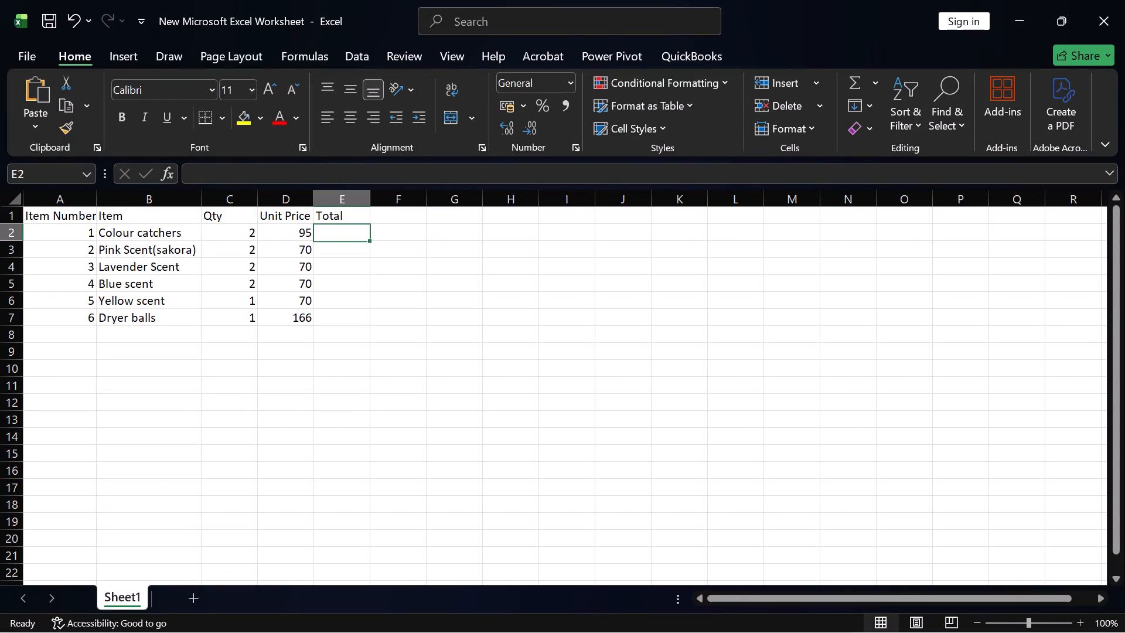
{"action": "key", "text": "equal"}
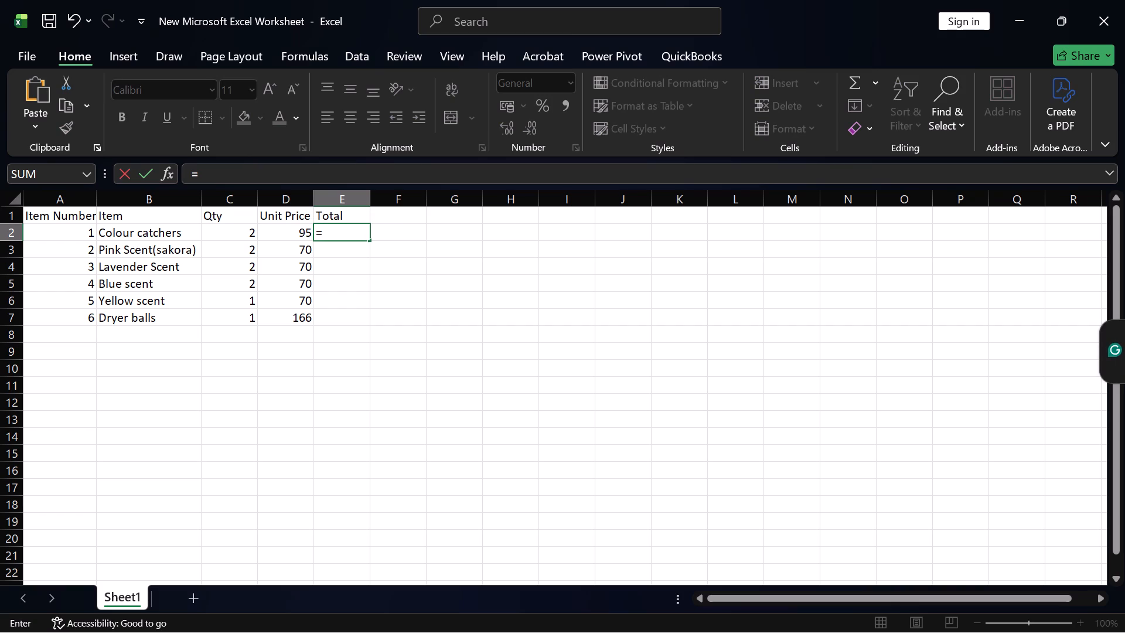
{"action": "type", "text": "d2"}
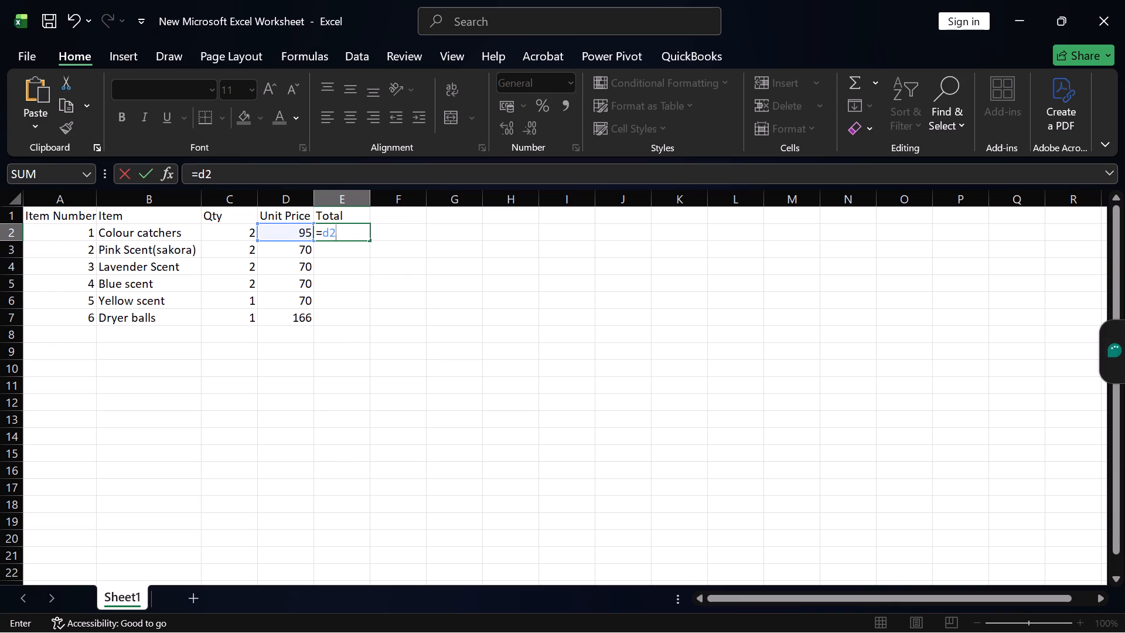
{"action": "key", "text": "shift+asterisk"}
{"action": "type", "text": "c2"}
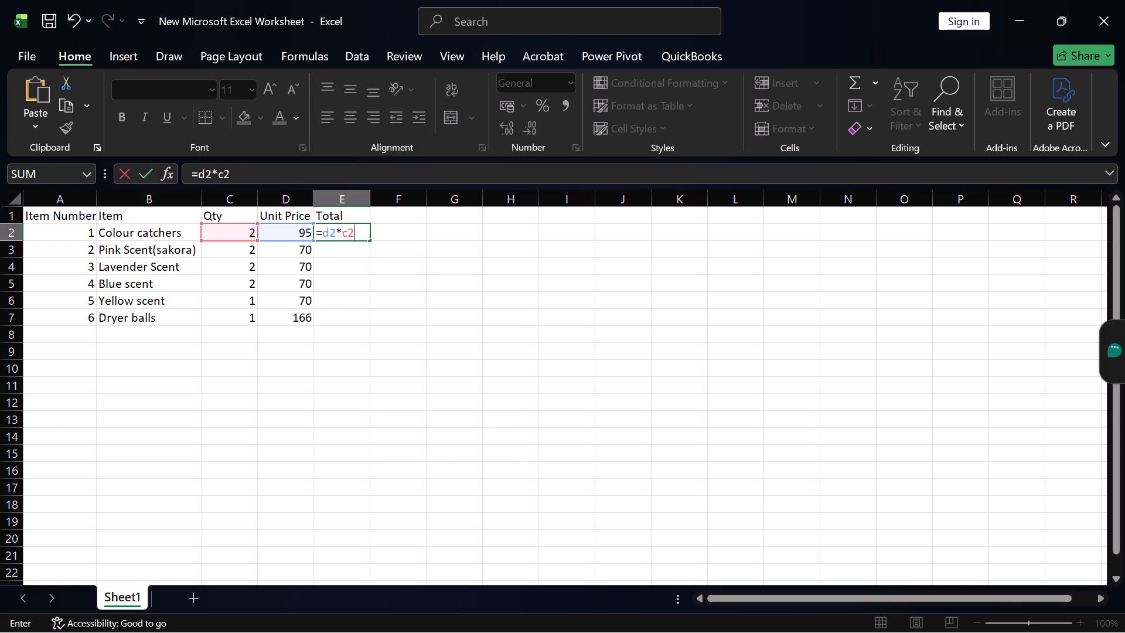
{"action": "key", "text": "Return"}
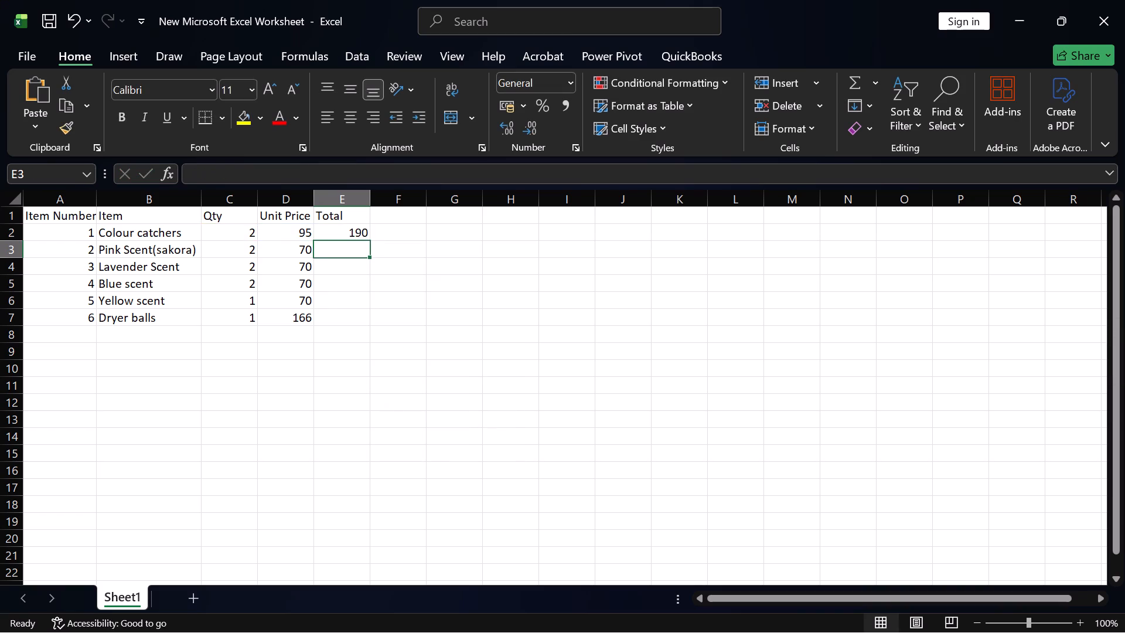
{"action": "left_click", "coordinate": [348, 234]}
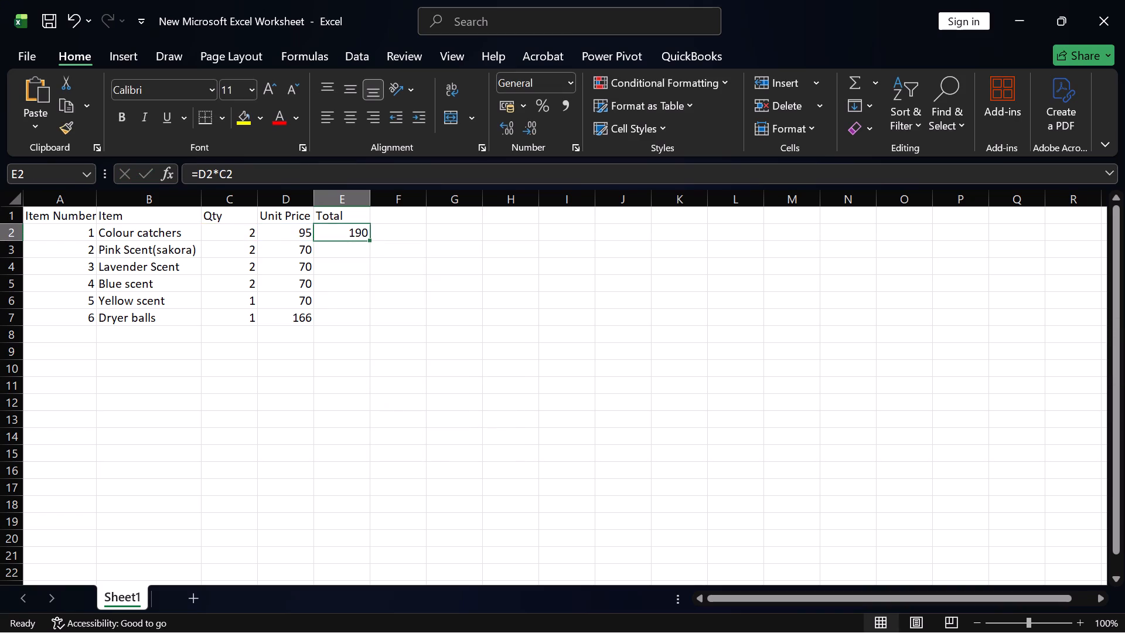
{"action": "left_click_drag", "start_coordinate": [368, 239], "coordinate": [368, 327]}
{"action": "left_click", "coordinate": [405, 301]}
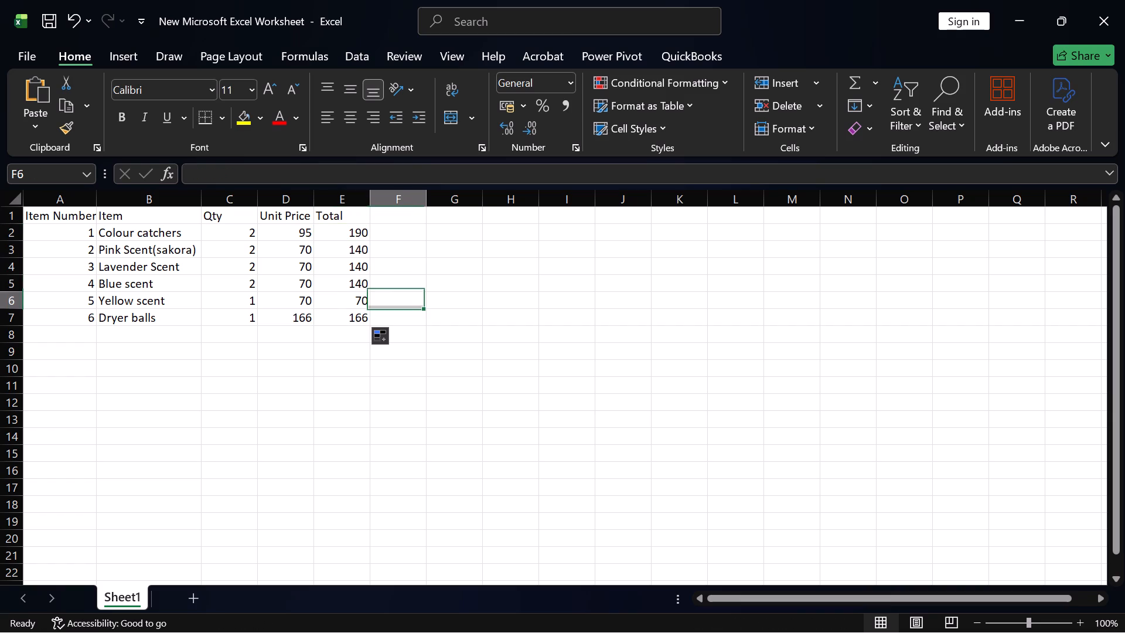
Add a "Local delivery" entry in row 8 of the Item column with 25 in its Total cell.
{"action": "left_click", "coordinate": [355, 335]}
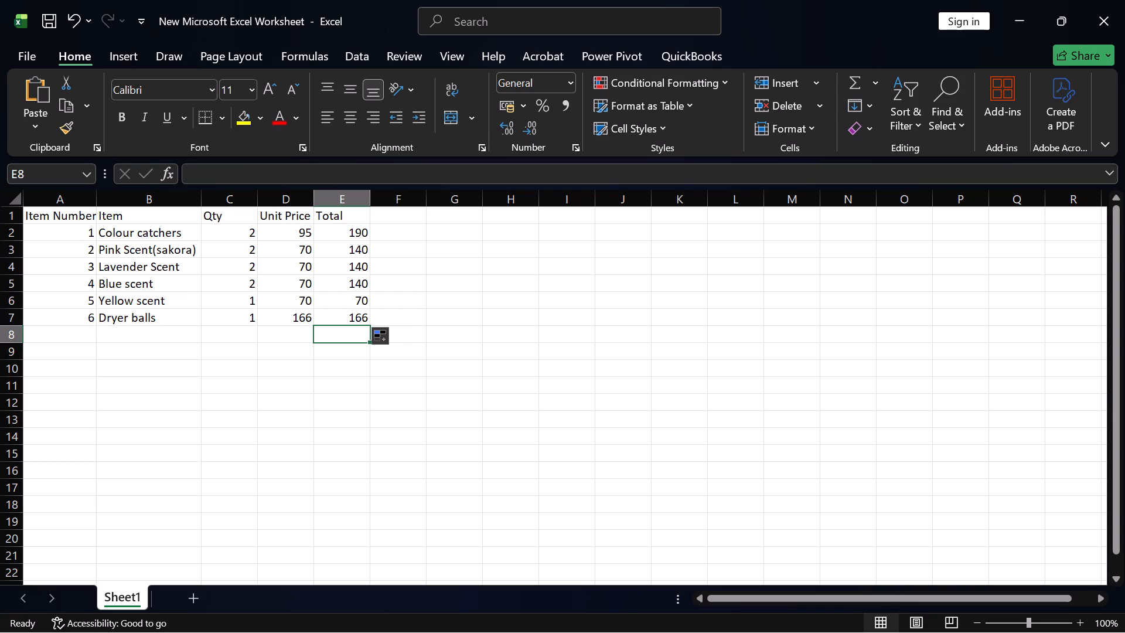
{"action": "left_click", "coordinate": [121, 333]}
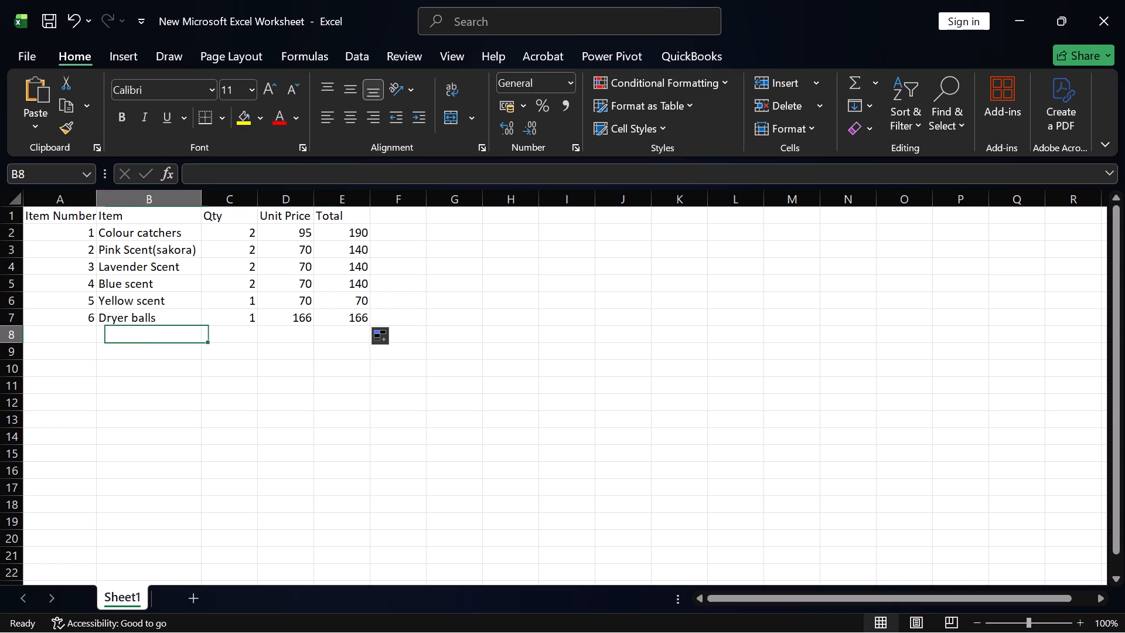
{"action": "key", "text": "shift+l"}
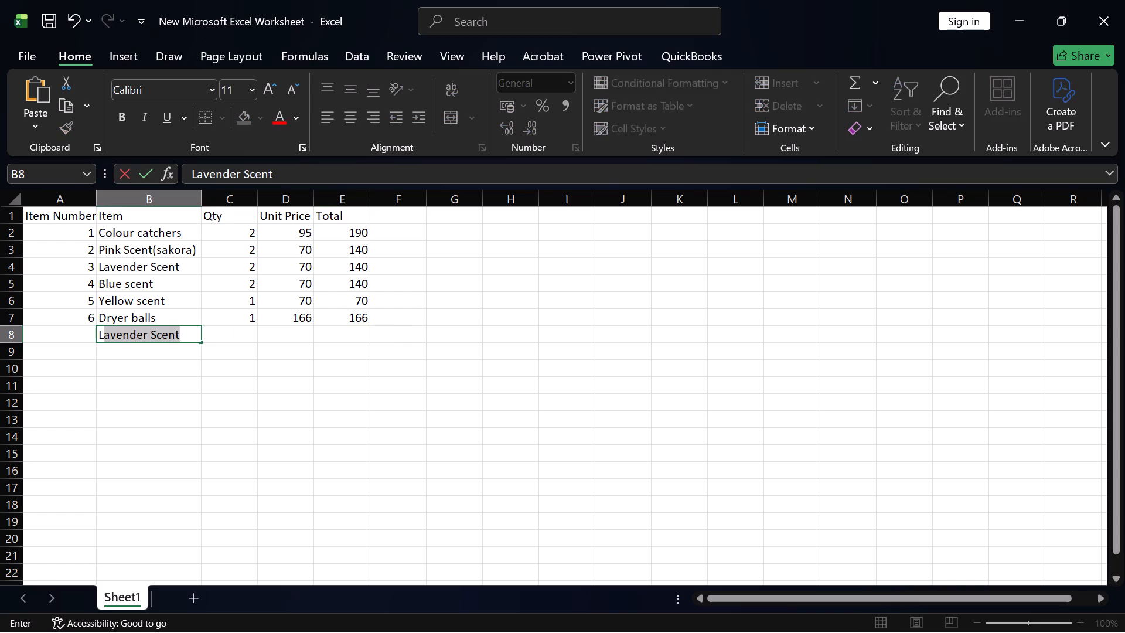
{"action": "type", "text": "ocal delivery"}
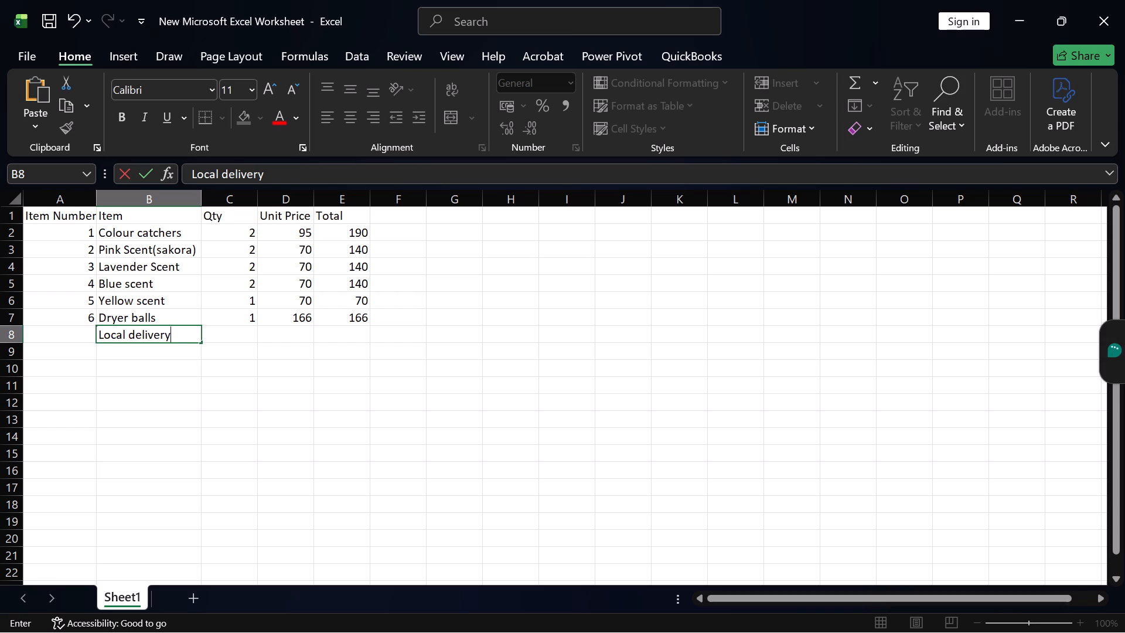
{"action": "left_click", "coordinate": [300, 335]}
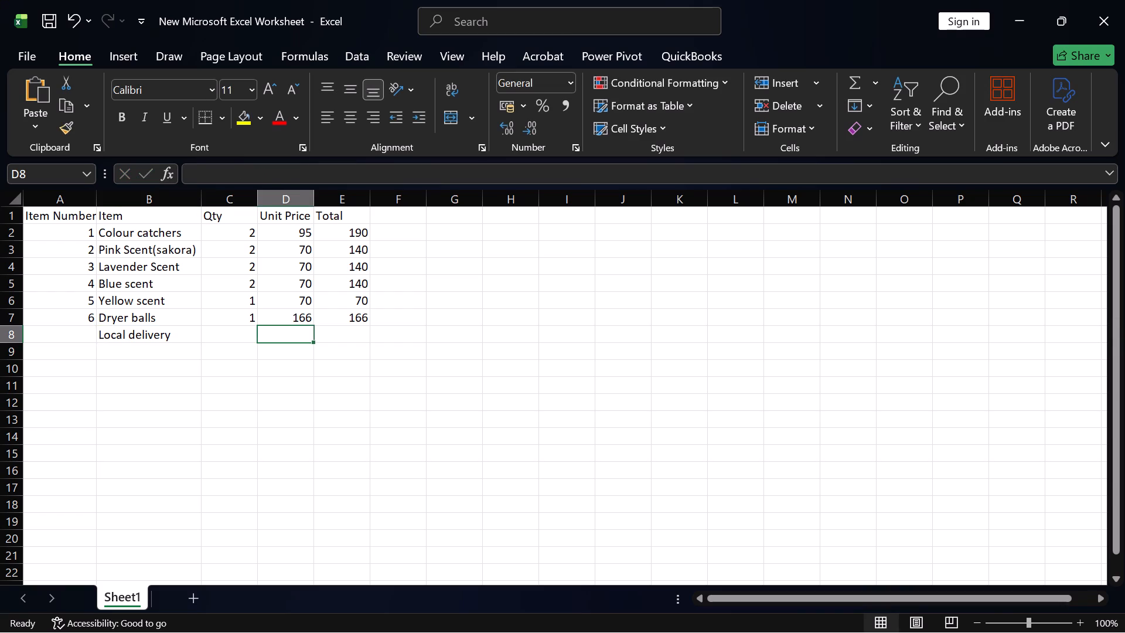
{"action": "left_click", "coordinate": [349, 336]}
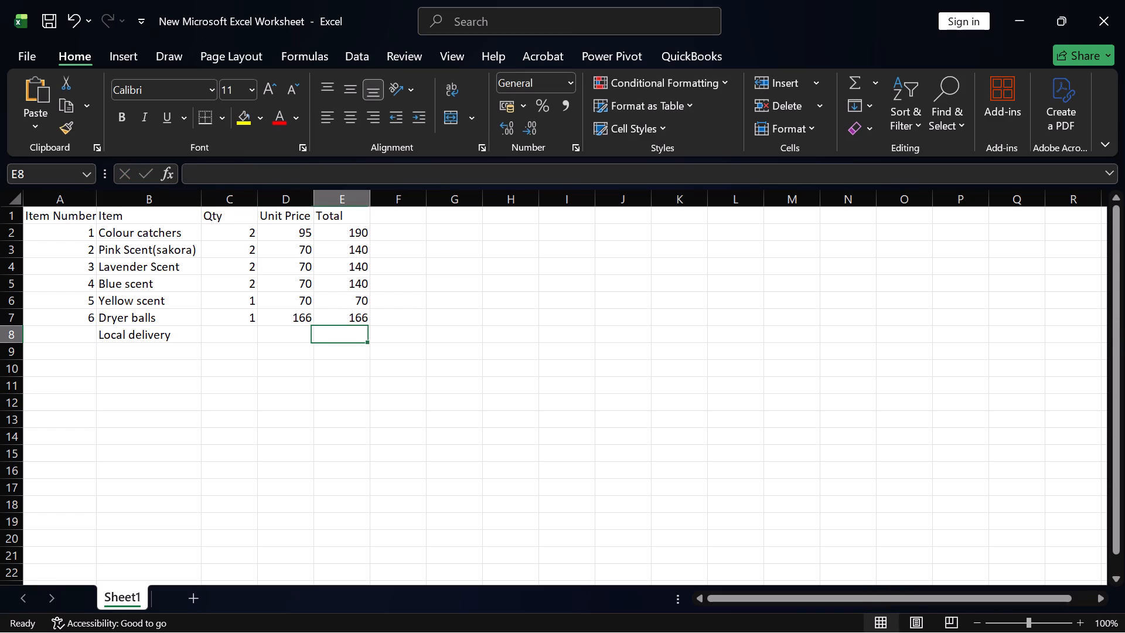
{"action": "type", "text": "25"}
{"action": "left_click", "coordinate": [354, 354]}
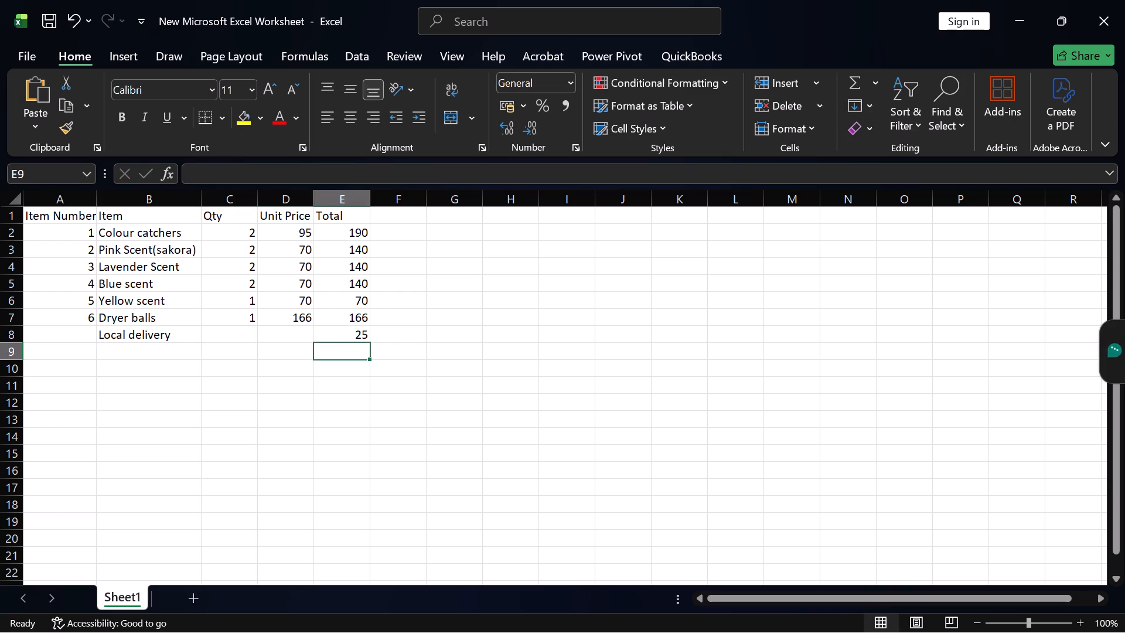
Sum the Total column from E2 to E8 with AutoSum, placing the result in E9.
{"action": "left_click_drag", "start_coordinate": [360, 232], "coordinate": [364, 329]}
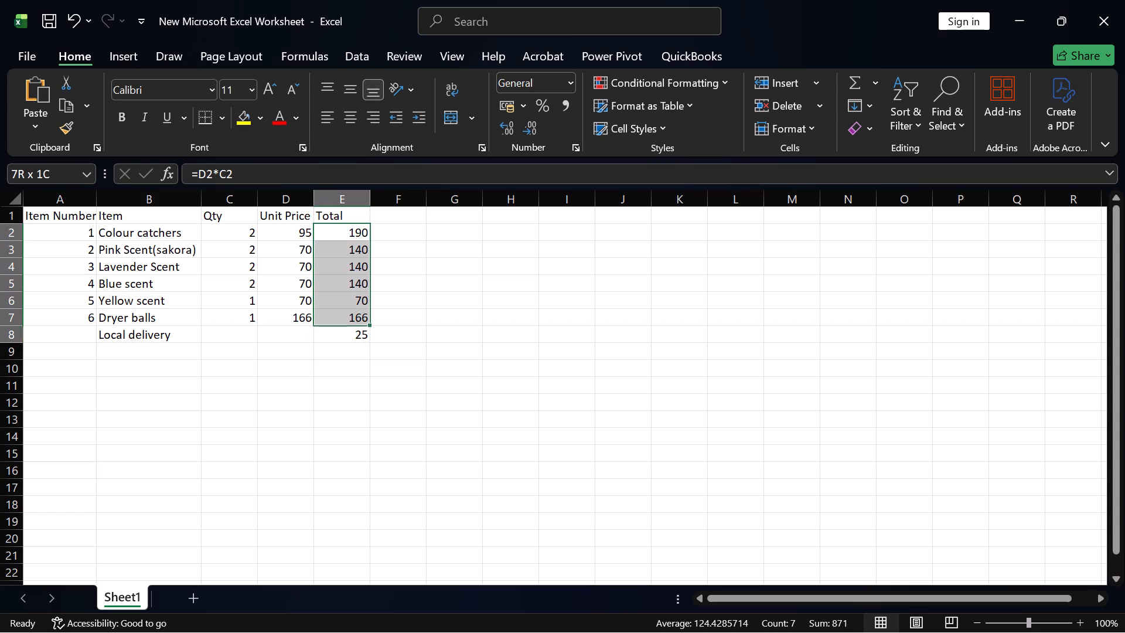
{"action": "left_click_drag", "start_coordinate": [364, 329], "coordinate": [364, 335]}
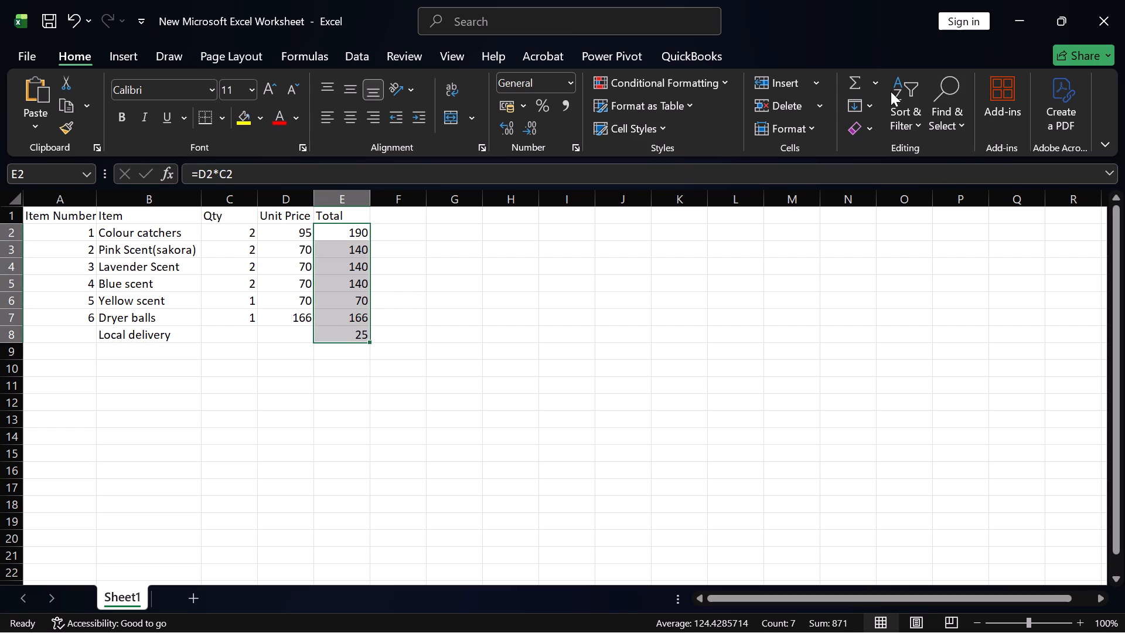
{"action": "left_click", "coordinate": [850, 84]}
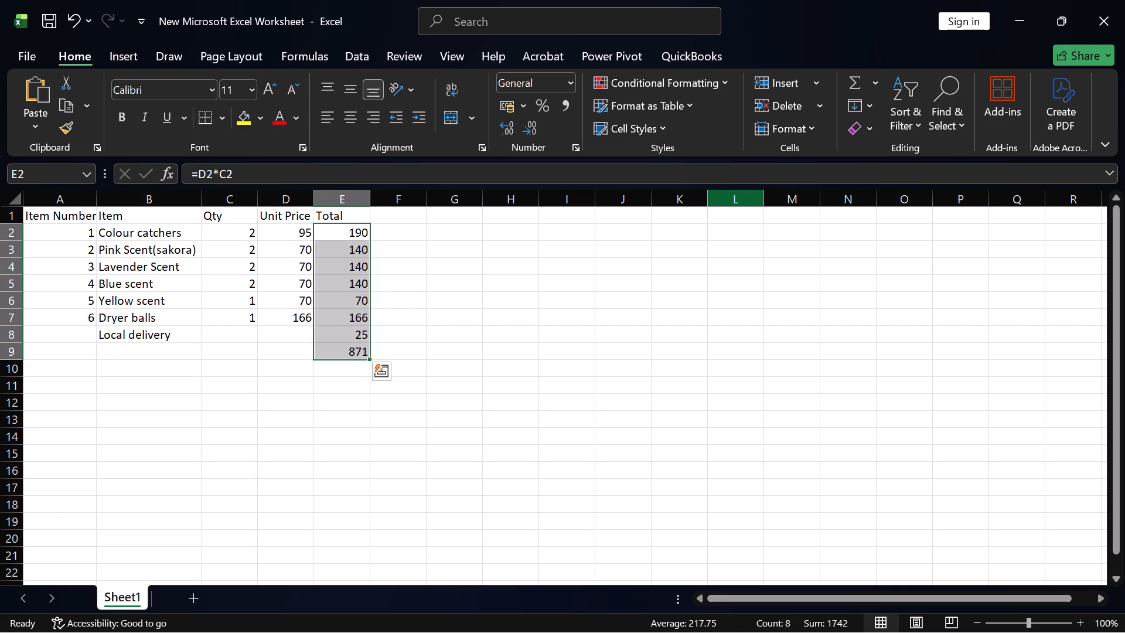
{"action": "left_click", "coordinate": [409, 355]}
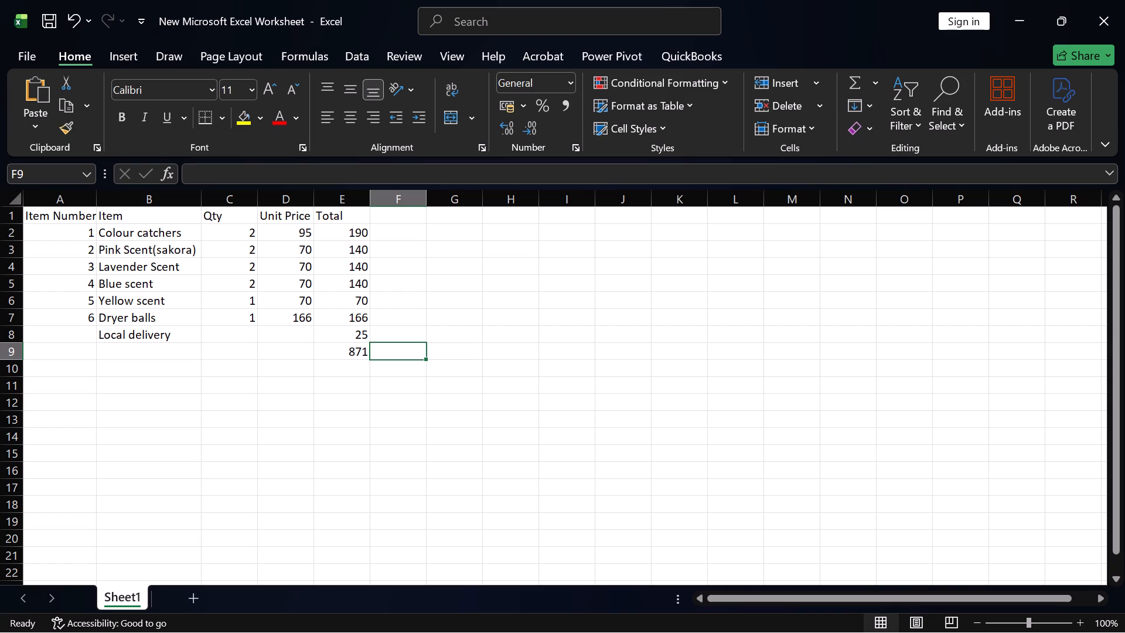
Set the Blue scent quantity to 1.
{"action": "left_click", "coordinate": [247, 283]}
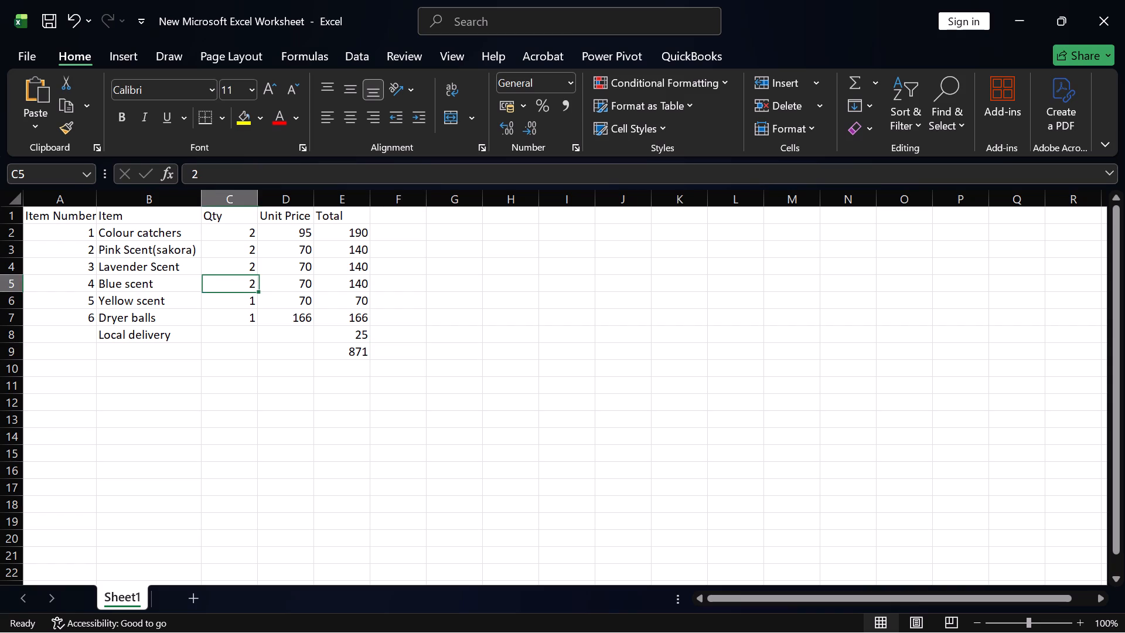
{"action": "key", "text": "1"}
{"action": "key", "text": "Tab"}
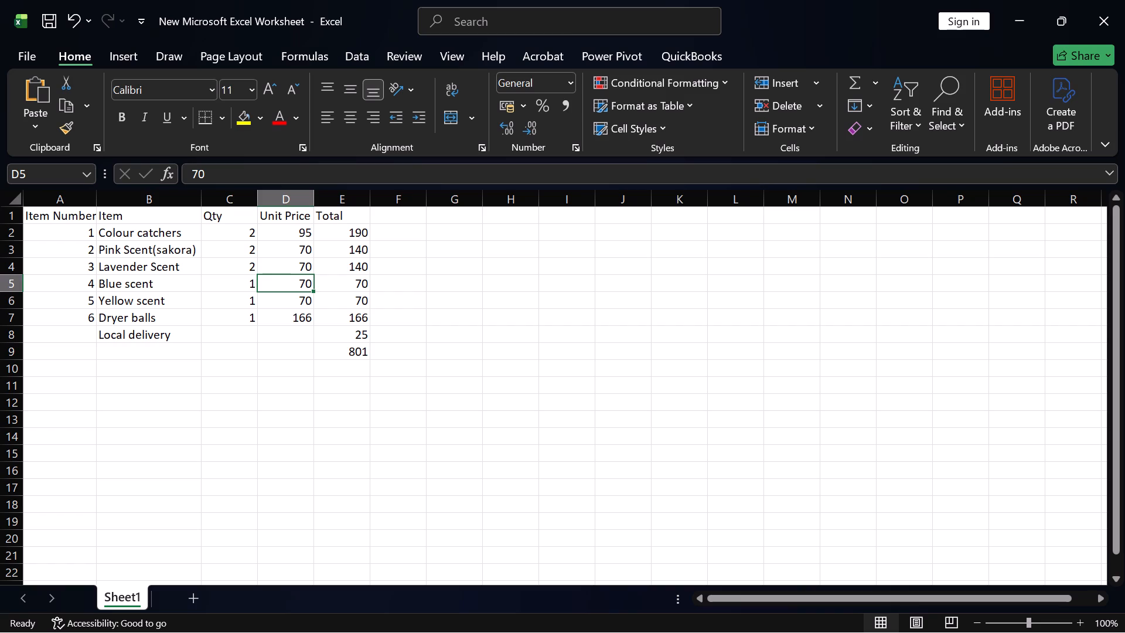
Save the workbook.
{"action": "key", "text": "ctrl+s"}
Apply All Borders to the whole item table, cells A1 to E9.
{"action": "left_click_drag", "start_coordinate": [48, 216], "coordinate": [182, 277]}
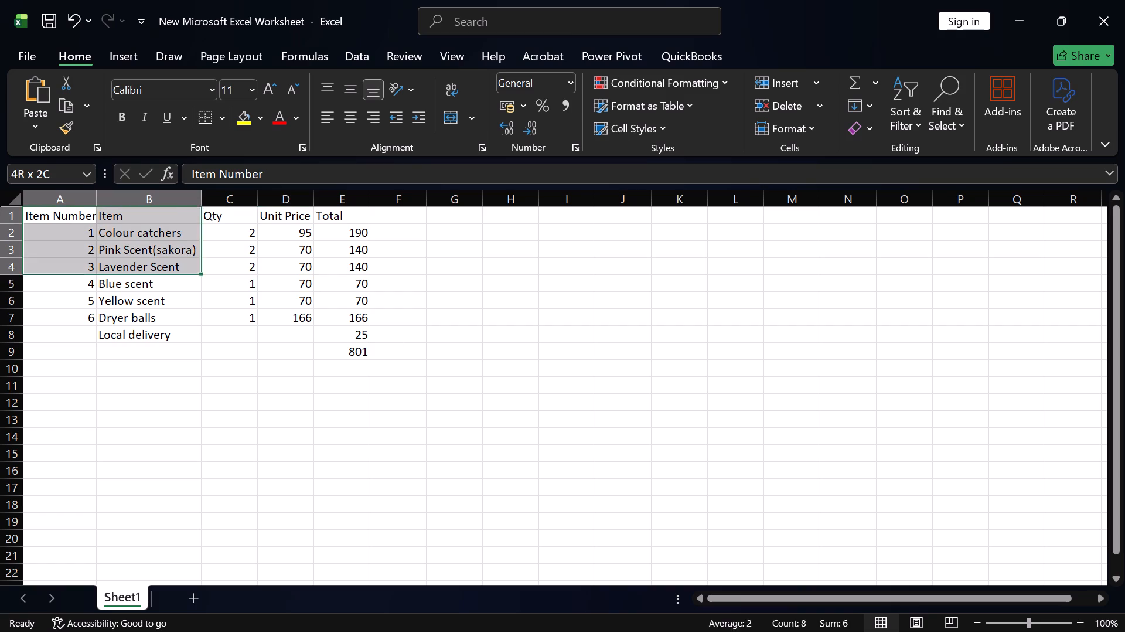
{"action": "left_click_drag", "start_coordinate": [182, 277], "coordinate": [334, 349]}
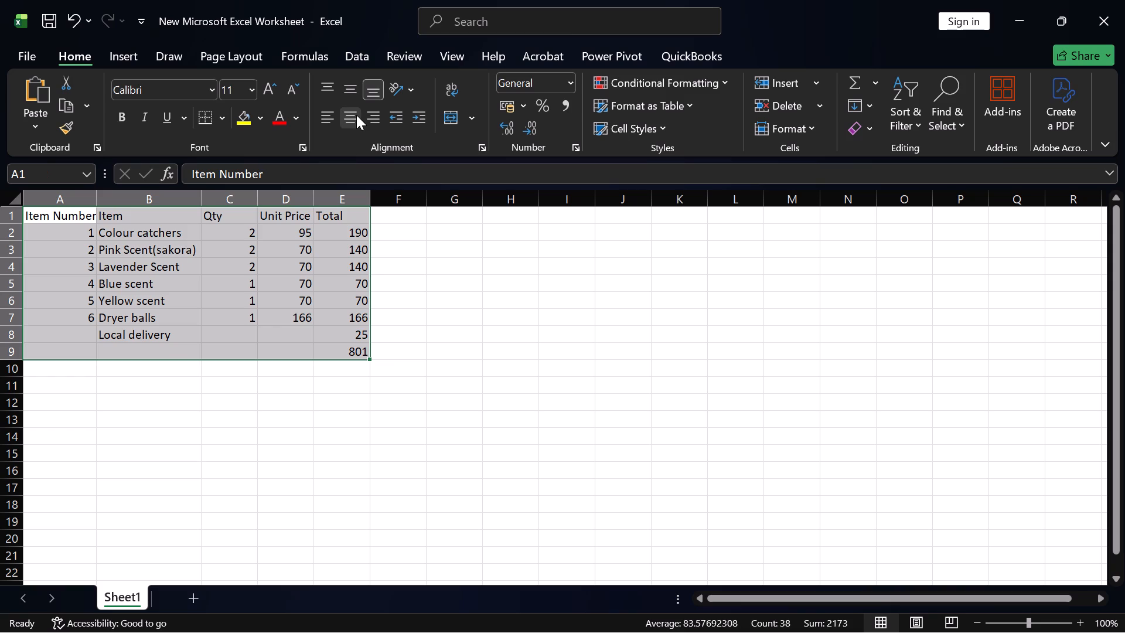
{"action": "left_click", "coordinate": [220, 118]}
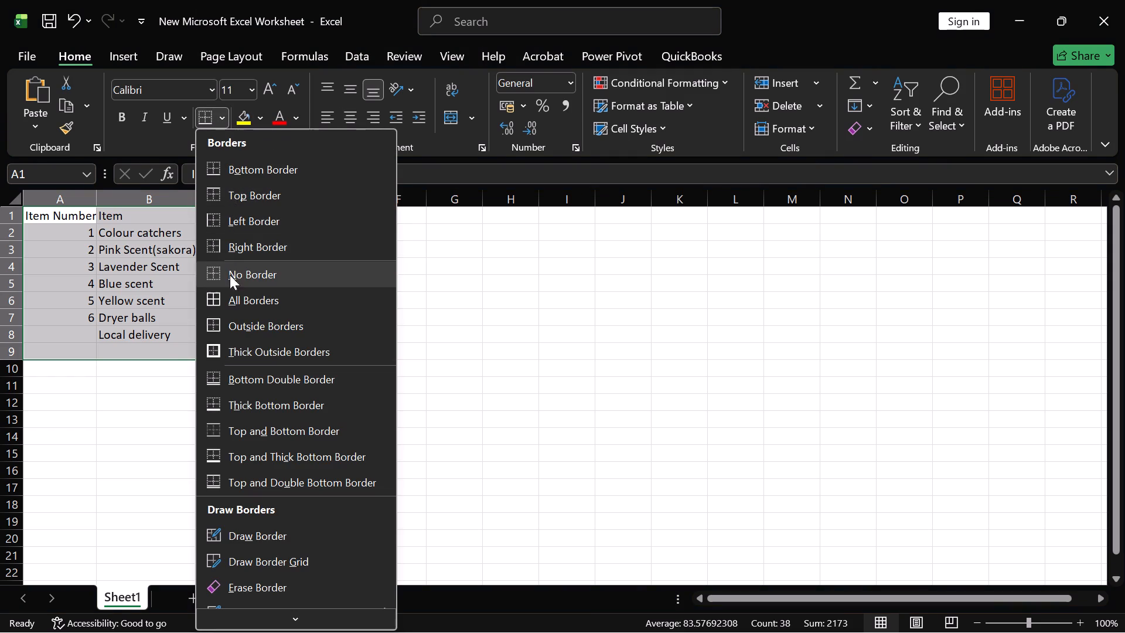
{"action": "left_click", "coordinate": [226, 306]}
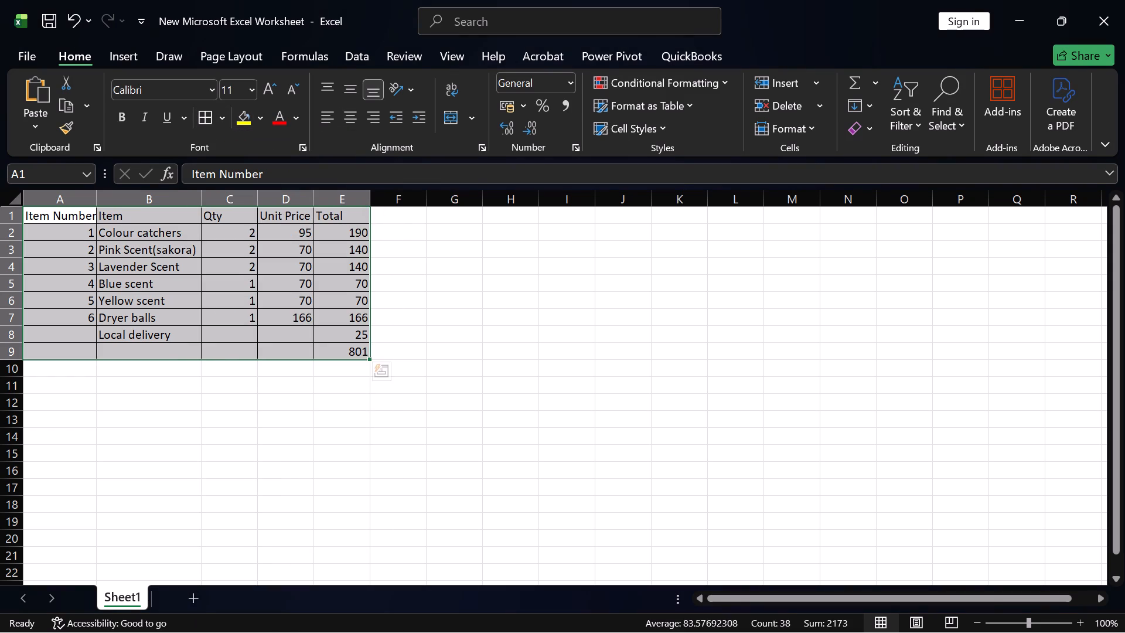
Format the header row A1 to E1 as bold red text with a yellow fill.
{"action": "left_click", "coordinate": [52, 217]}
{"action": "left_click_drag", "start_coordinate": [52, 217], "coordinate": [330, 217]}
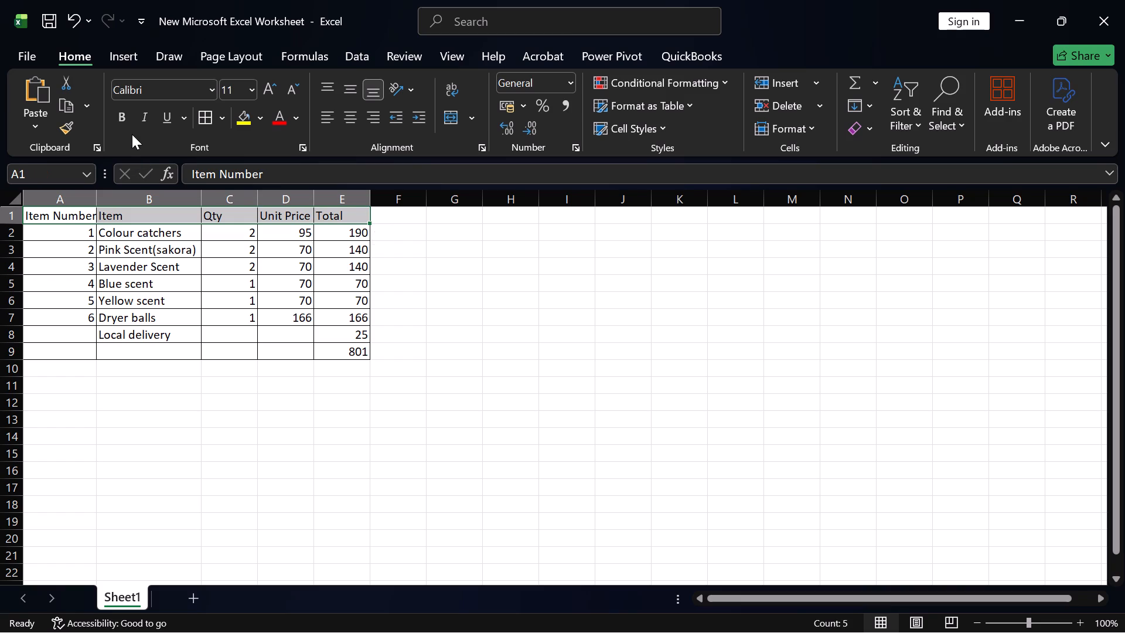
{"action": "left_click", "coordinate": [118, 120]}
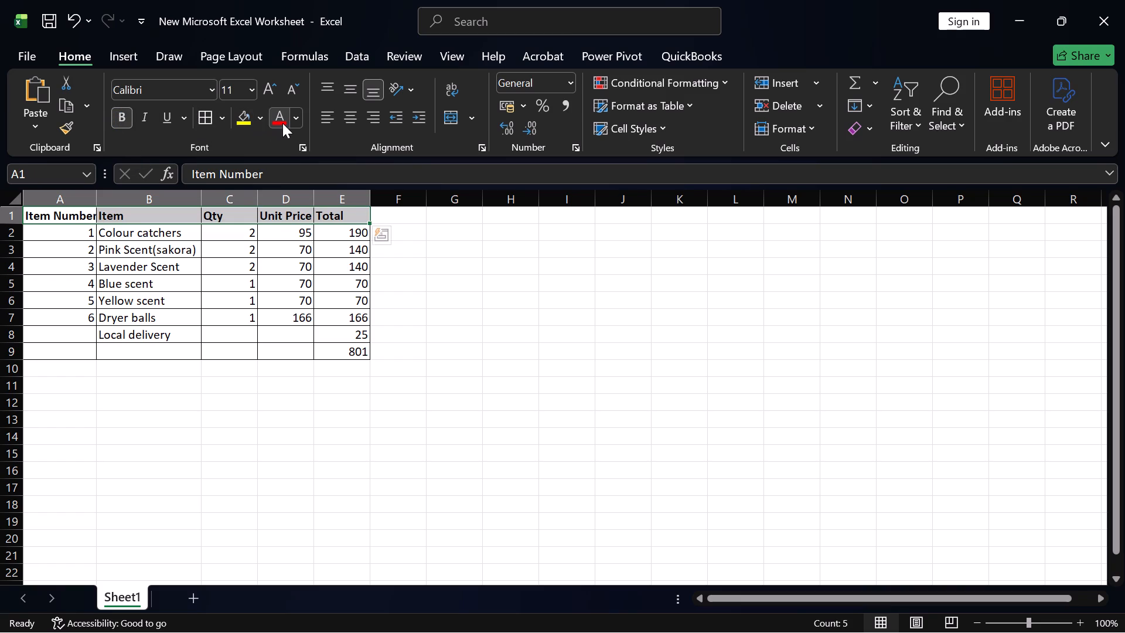
{"action": "left_click", "coordinate": [282, 123]}
{"action": "left_click", "coordinate": [282, 123]}
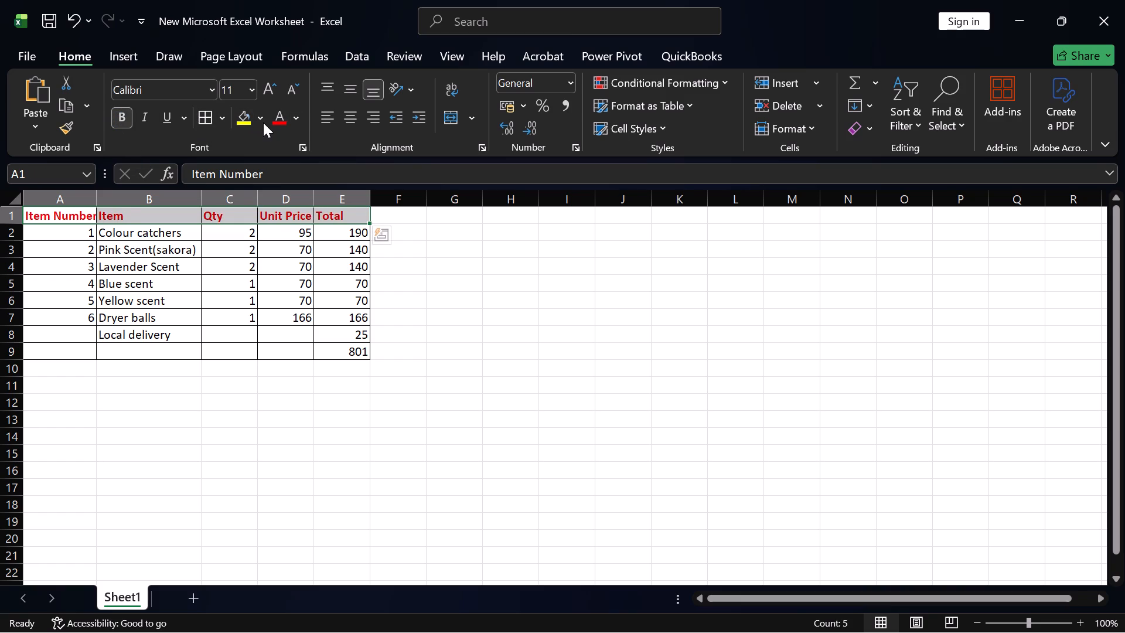
{"action": "left_click", "coordinate": [244, 123]}
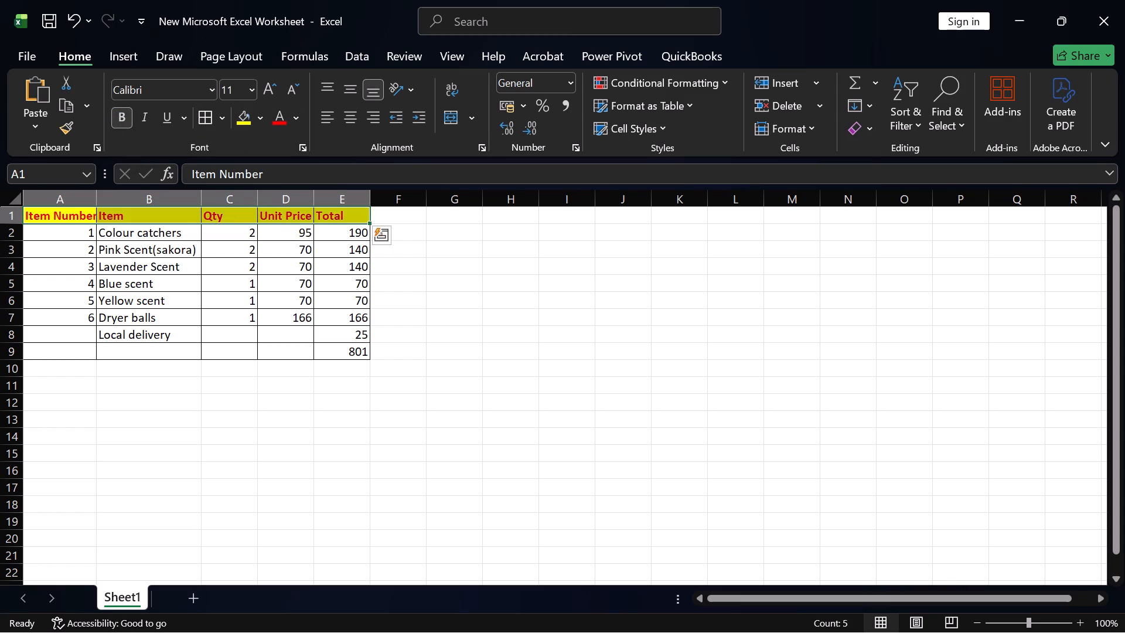
{"action": "left_click", "coordinate": [422, 283]}
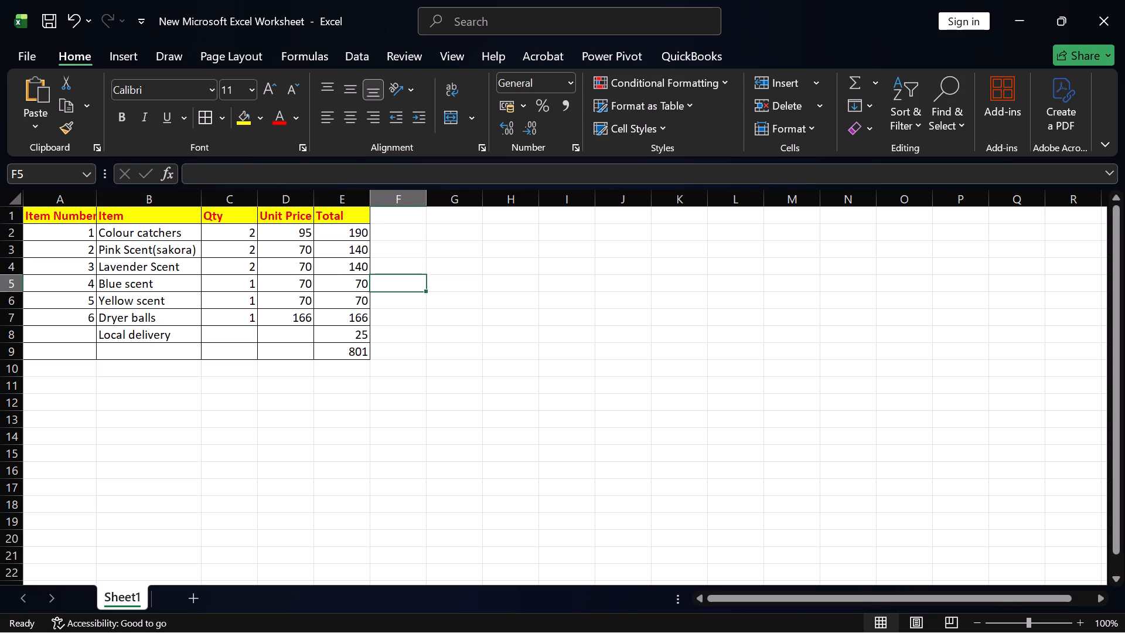
Label the grand total row by entering "Total" in cell B9.
{"action": "left_click", "coordinate": [113, 356]}
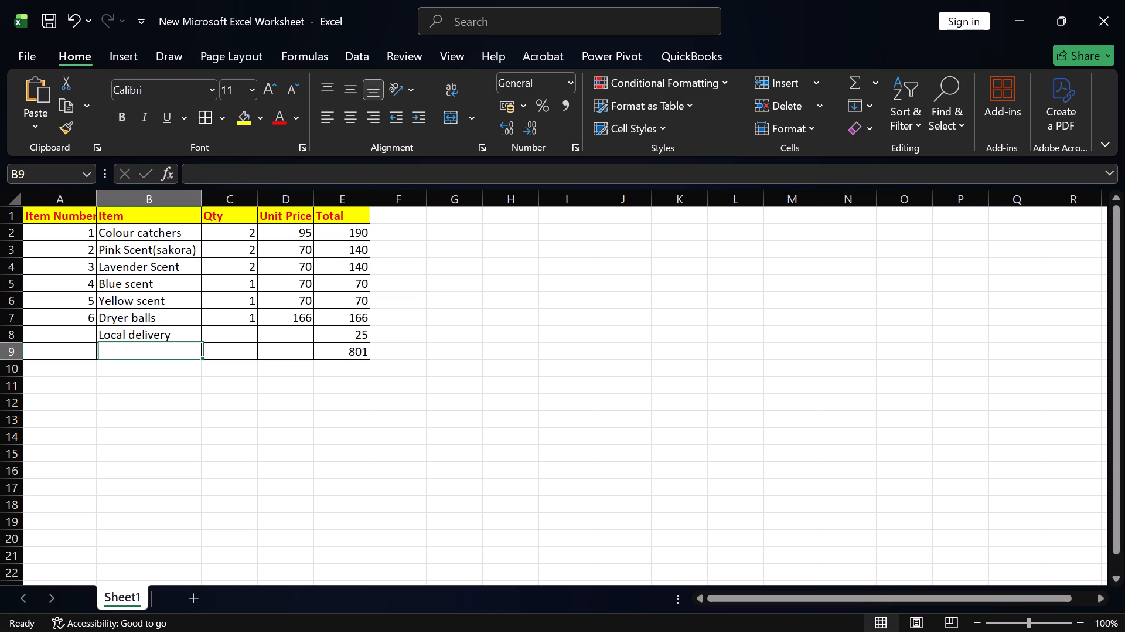
{"action": "type", "text": "Total"}
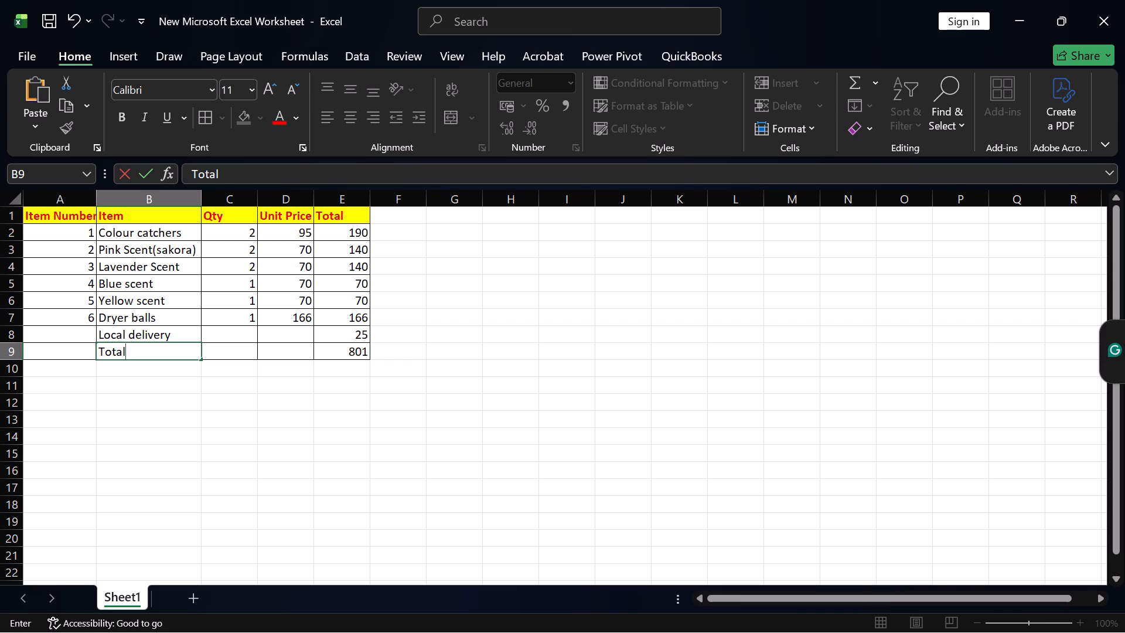
{"action": "left_click", "coordinate": [296, 382]}
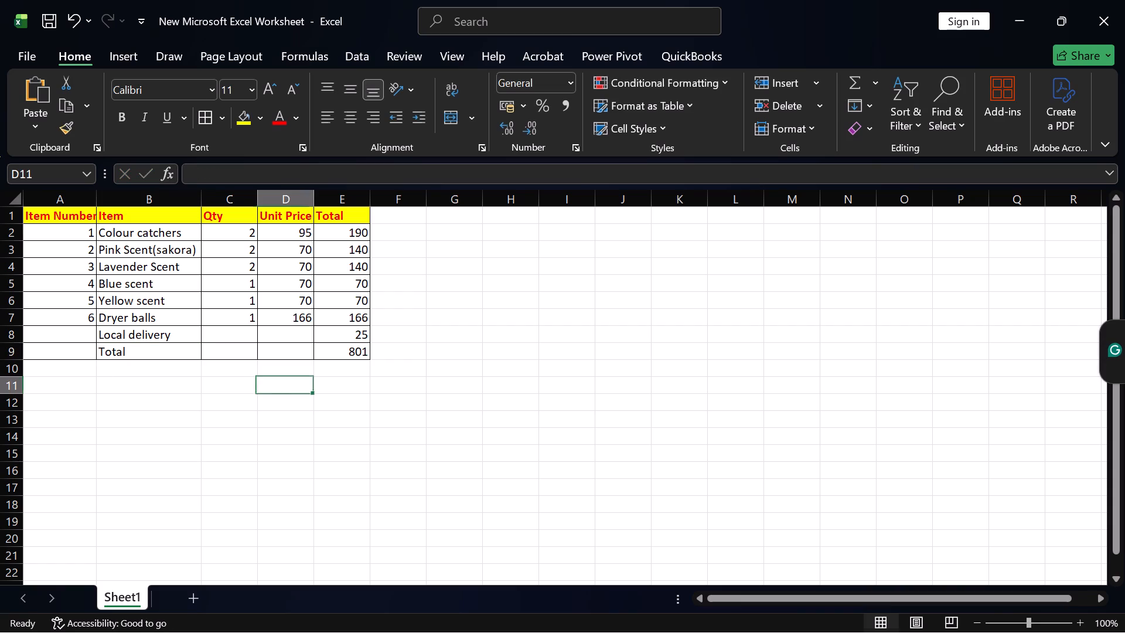
Format the grand total row, cells B9 to E9, with red text and a dark blue-gray theme fill.
{"action": "left_click_drag", "start_coordinate": [104, 353], "coordinate": [326, 355]}
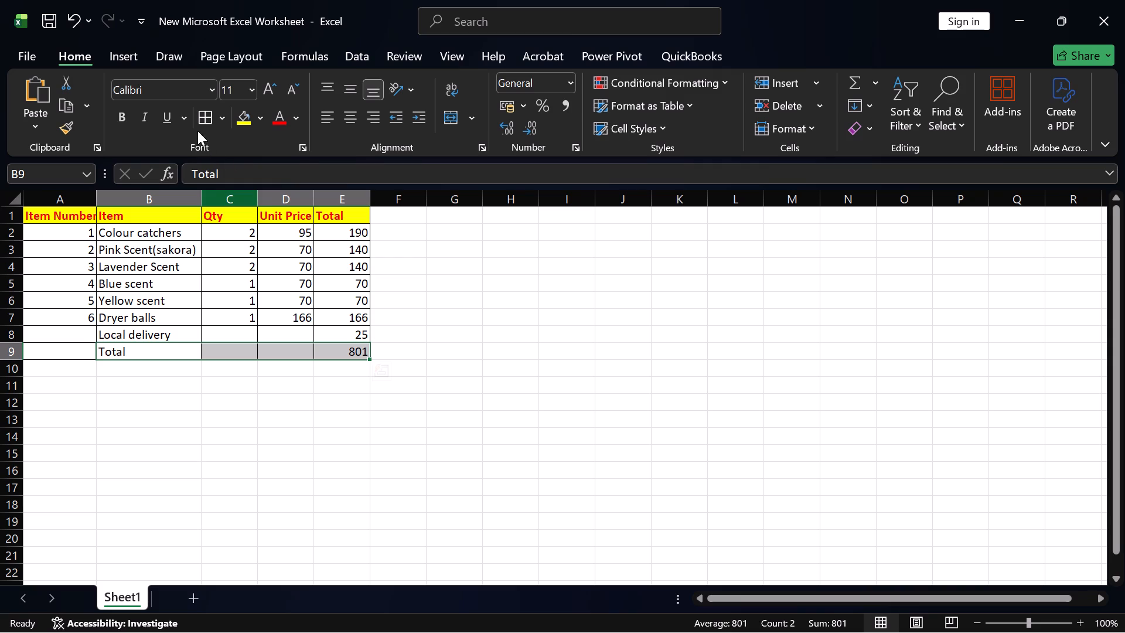
{"action": "left_click", "coordinate": [278, 123]}
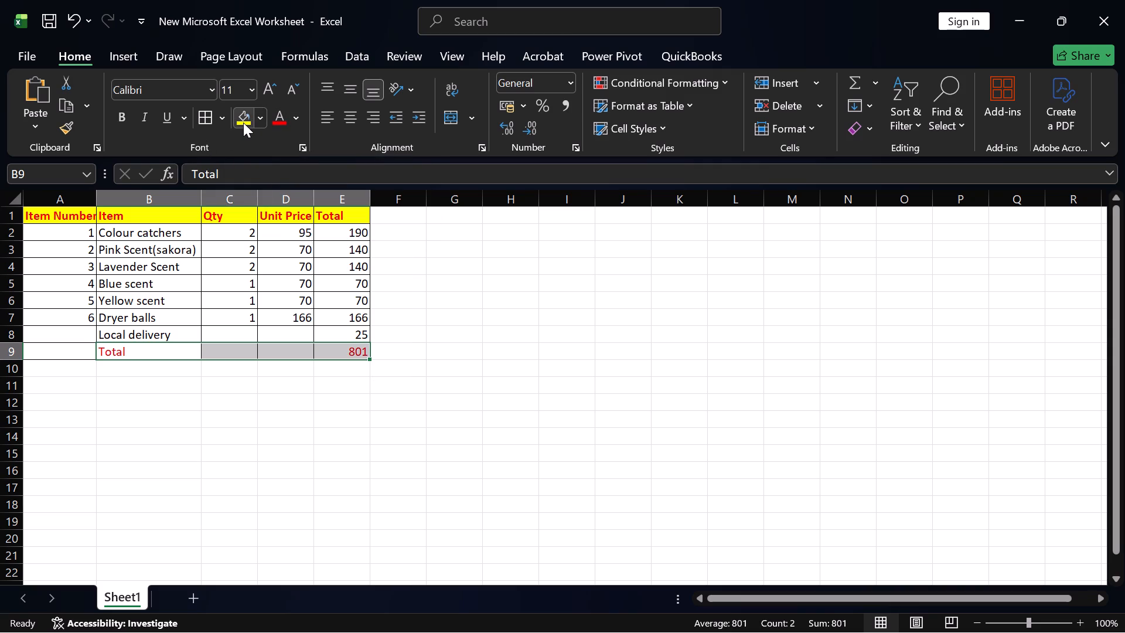
{"action": "left_click", "coordinate": [256, 120]}
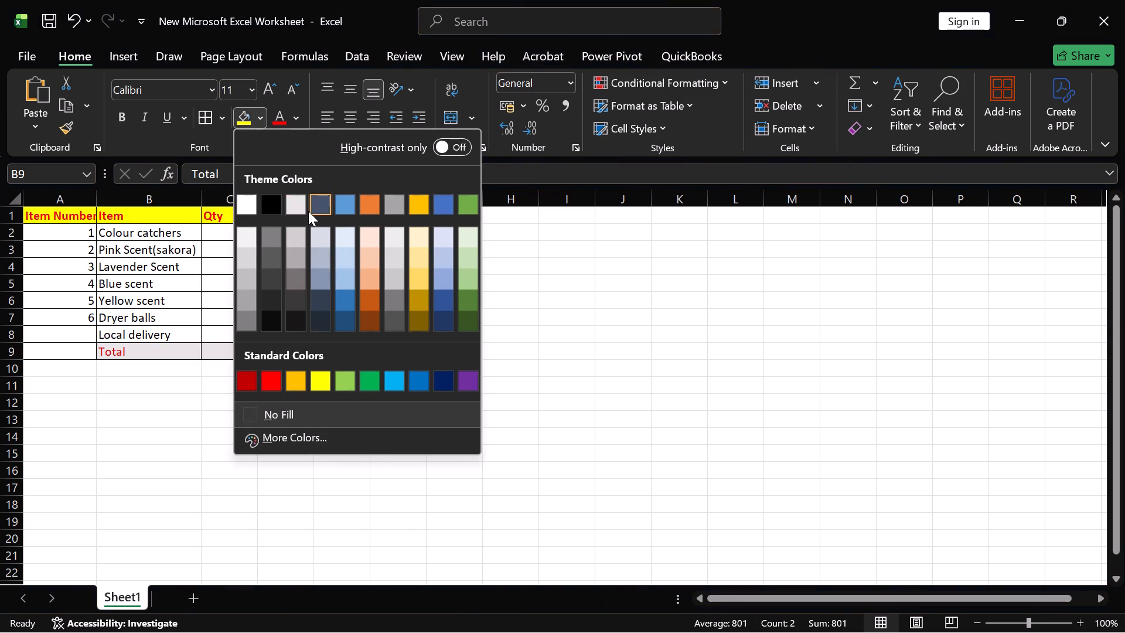
{"action": "left_click", "coordinate": [312, 209]}
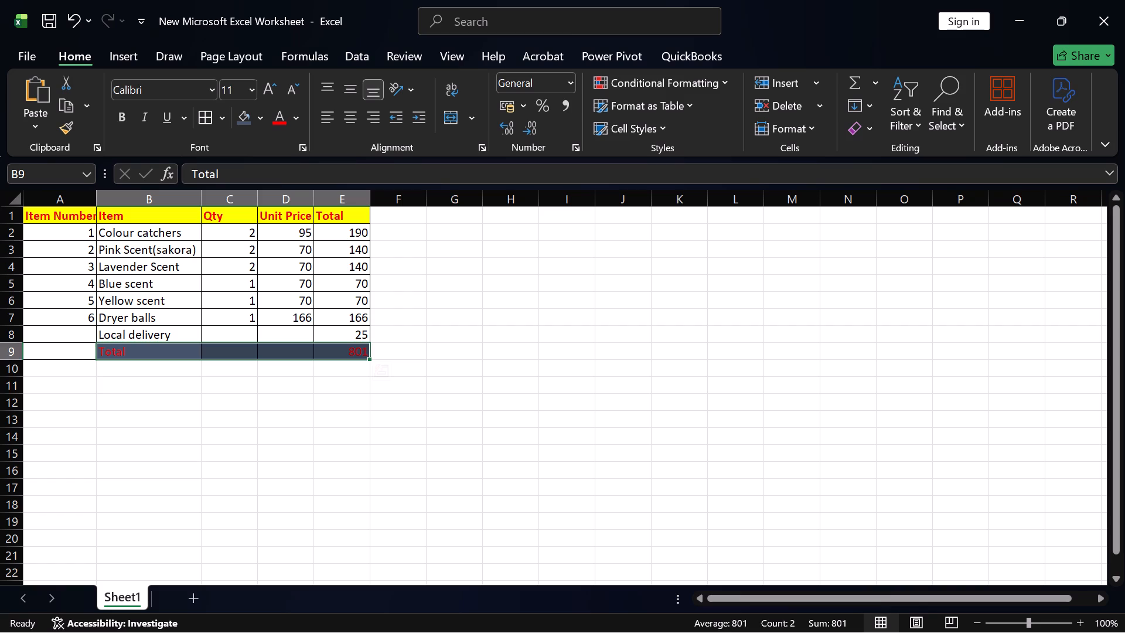
{"action": "left_click", "coordinate": [163, 391]}
Make the whole Total column bold, from the header in E1 to the grand total in E9.
{"action": "double_click", "coordinate": [355, 231]}
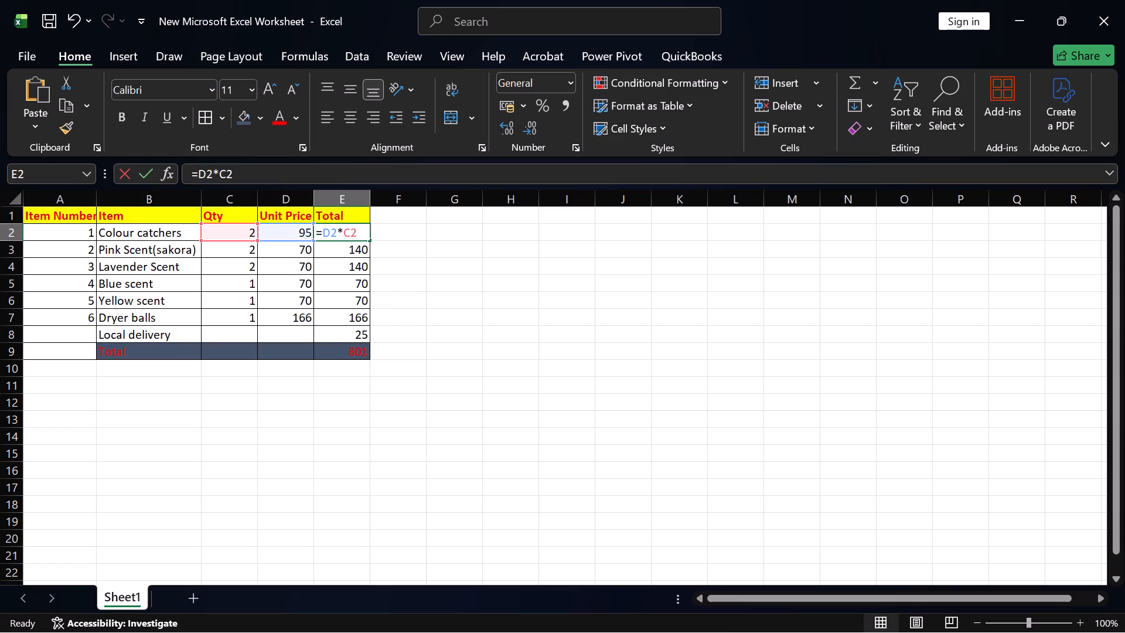
{"action": "left_click", "coordinate": [398, 233]}
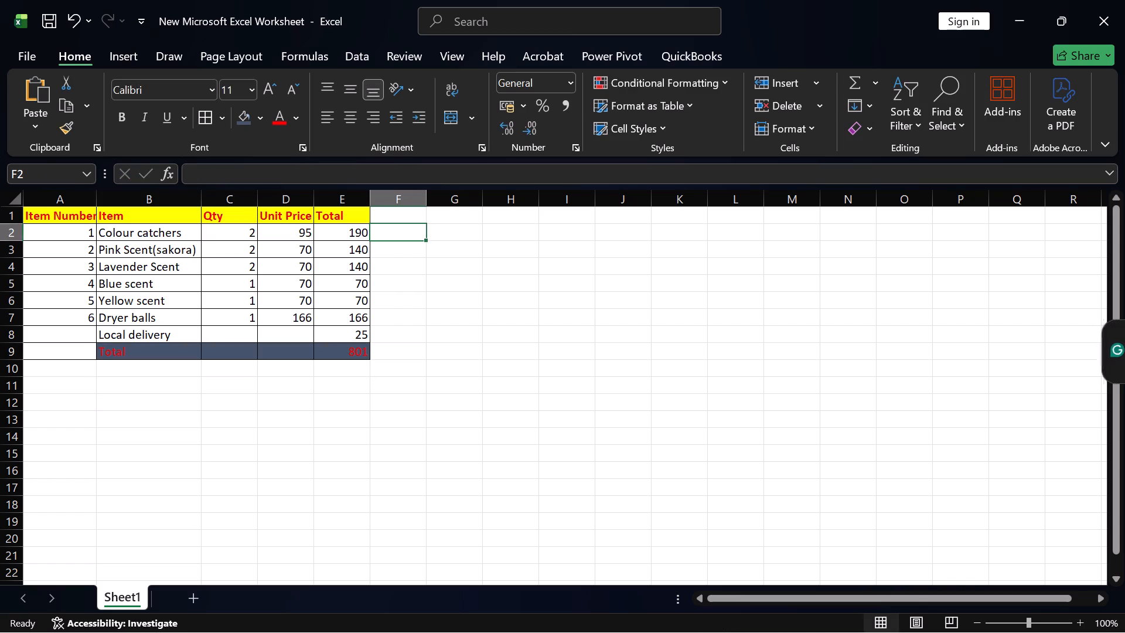
{"action": "left_click_drag", "start_coordinate": [356, 219], "coordinate": [366, 329]}
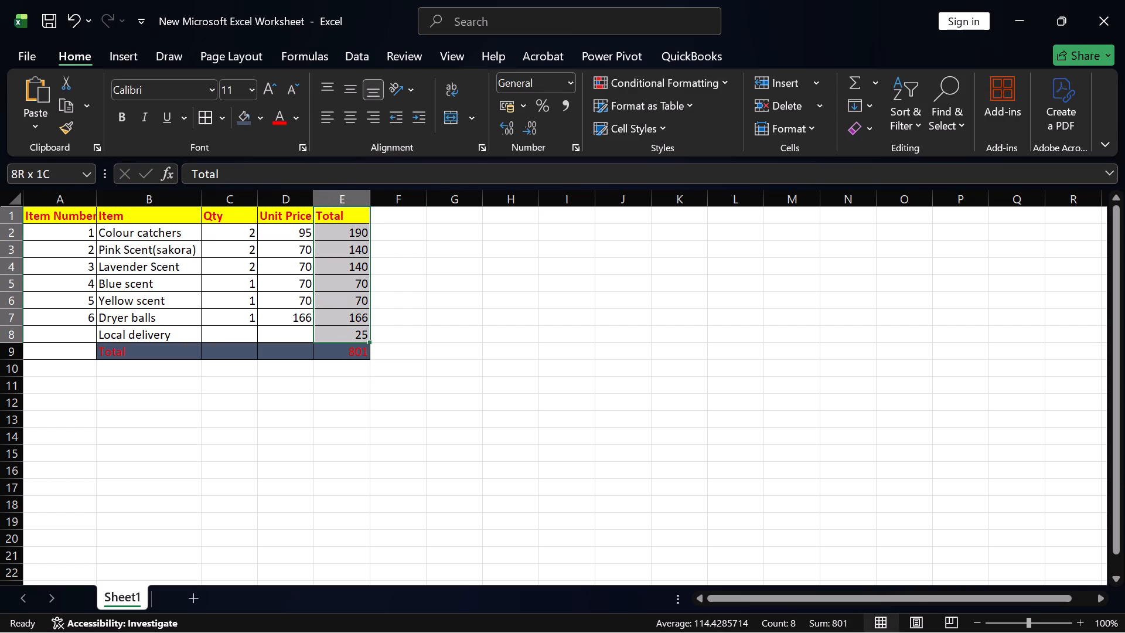
{"action": "left_click_drag", "start_coordinate": [366, 329], "coordinate": [367, 330]}
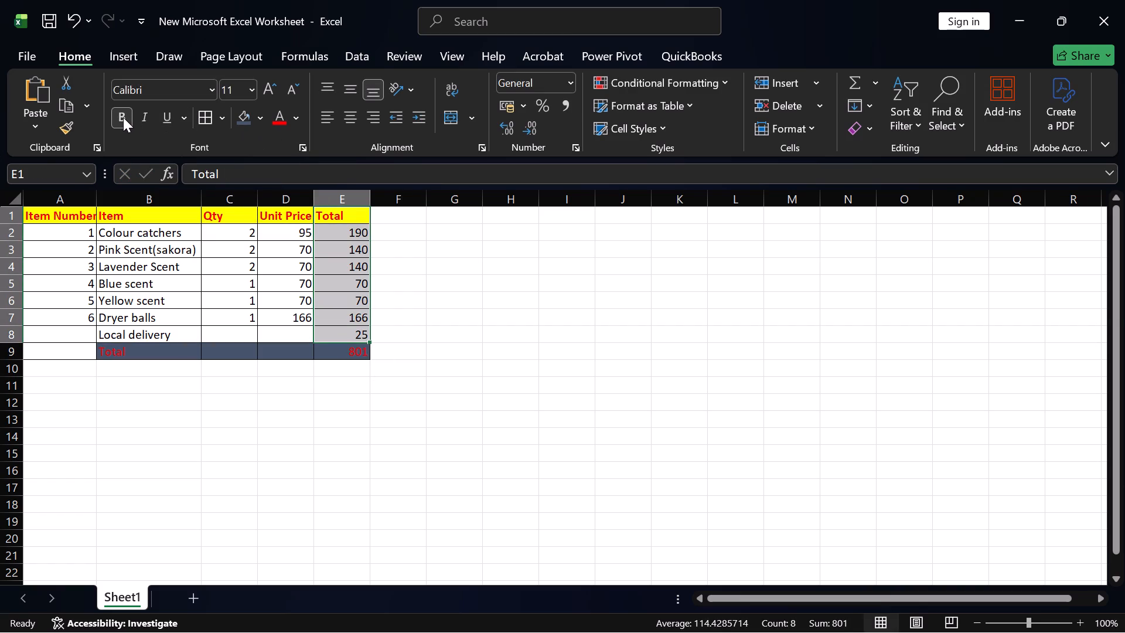
{"action": "left_click", "coordinate": [123, 117]}
{"action": "left_click", "coordinate": [415, 293]}
{"action": "left_click_drag", "start_coordinate": [340, 217], "coordinate": [347, 294]}
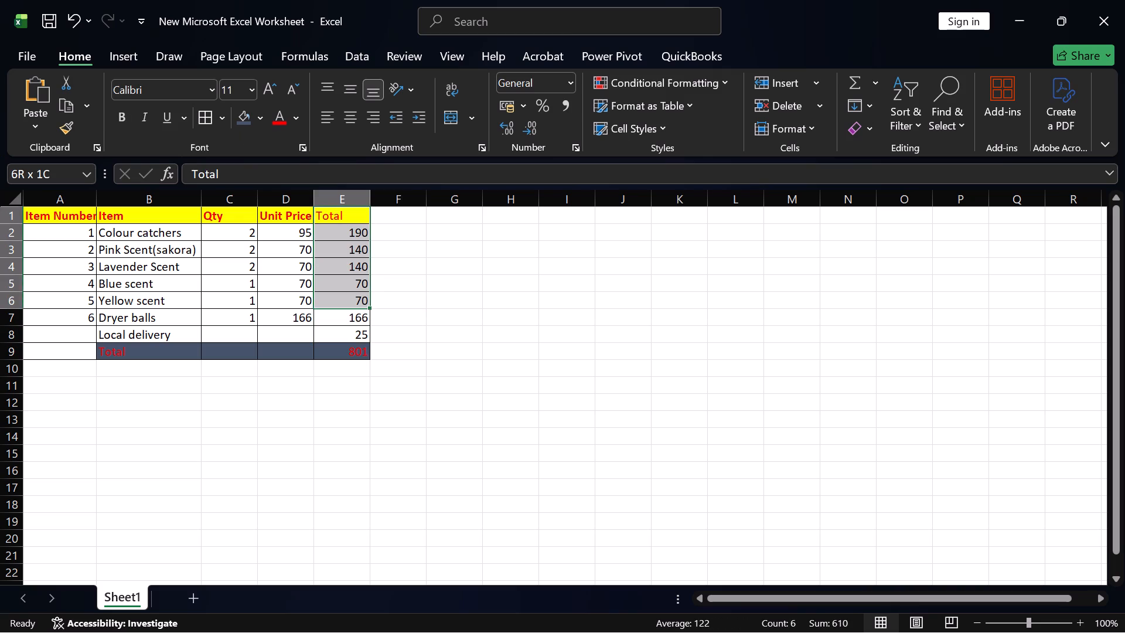
{"action": "left_click_drag", "start_coordinate": [347, 294], "coordinate": [349, 348]}
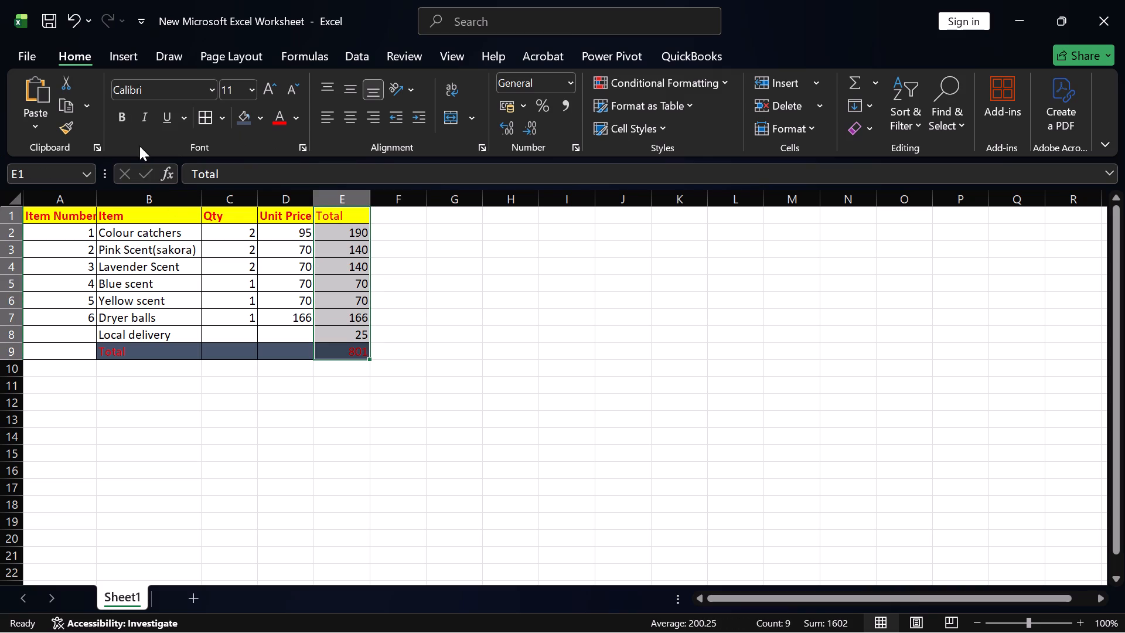
{"action": "left_click", "coordinate": [125, 118]}
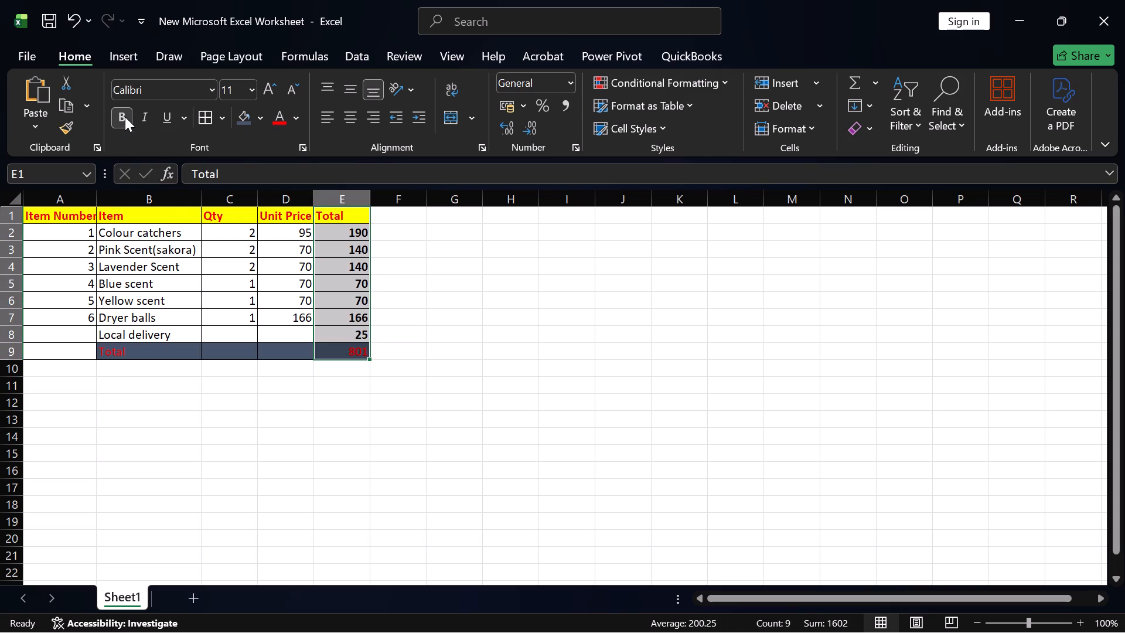
{"action": "left_click", "coordinate": [406, 287]}
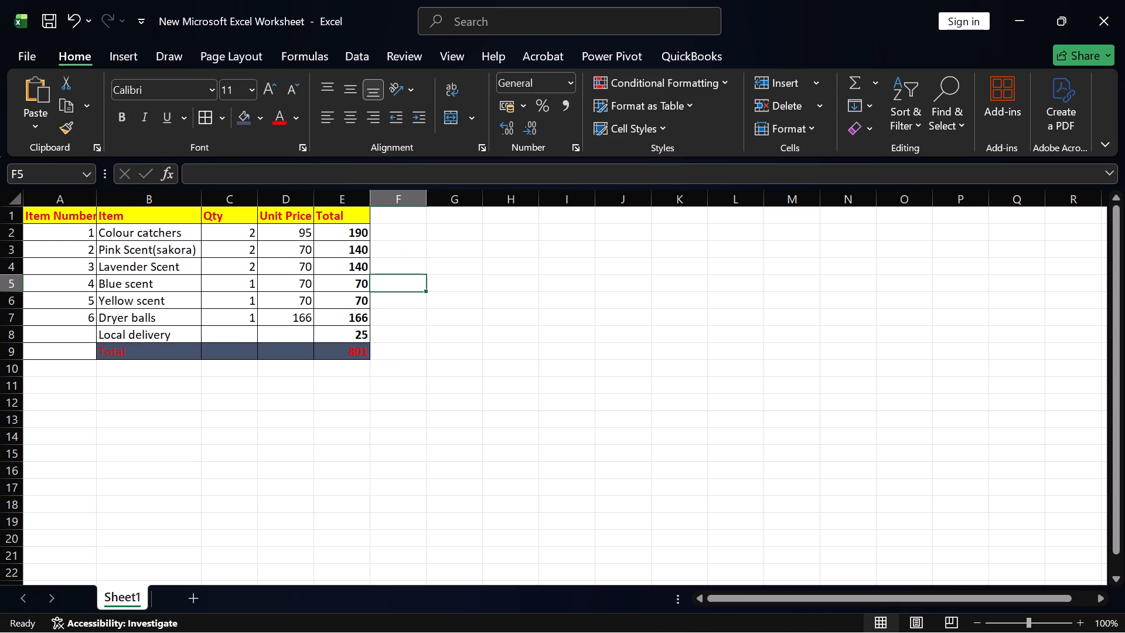
{"action": "left_click", "coordinate": [456, 361]}
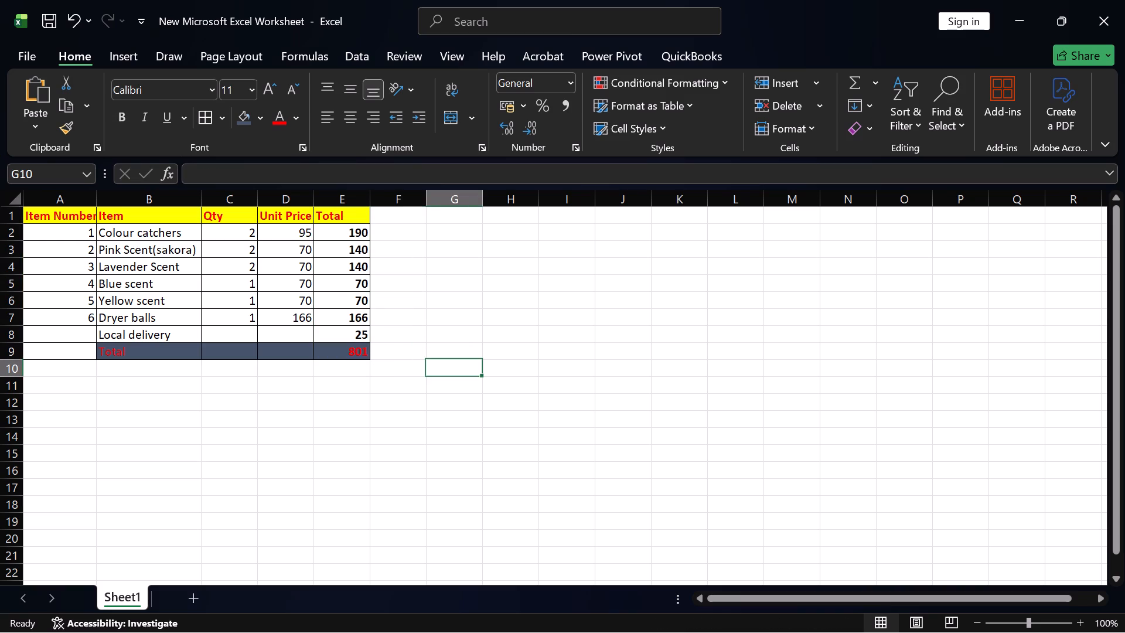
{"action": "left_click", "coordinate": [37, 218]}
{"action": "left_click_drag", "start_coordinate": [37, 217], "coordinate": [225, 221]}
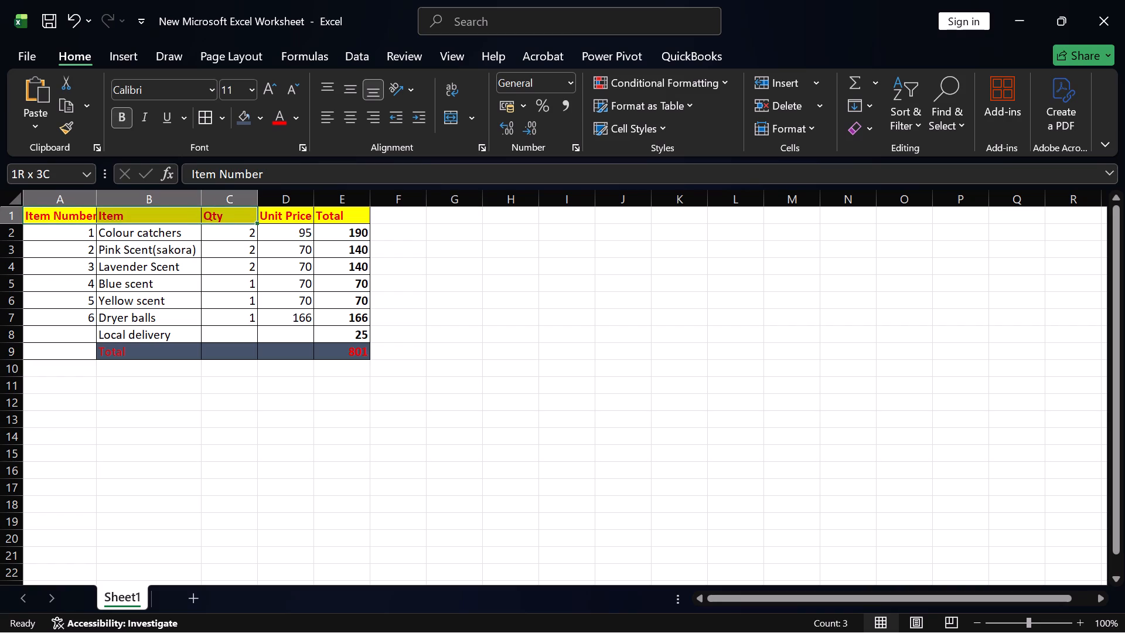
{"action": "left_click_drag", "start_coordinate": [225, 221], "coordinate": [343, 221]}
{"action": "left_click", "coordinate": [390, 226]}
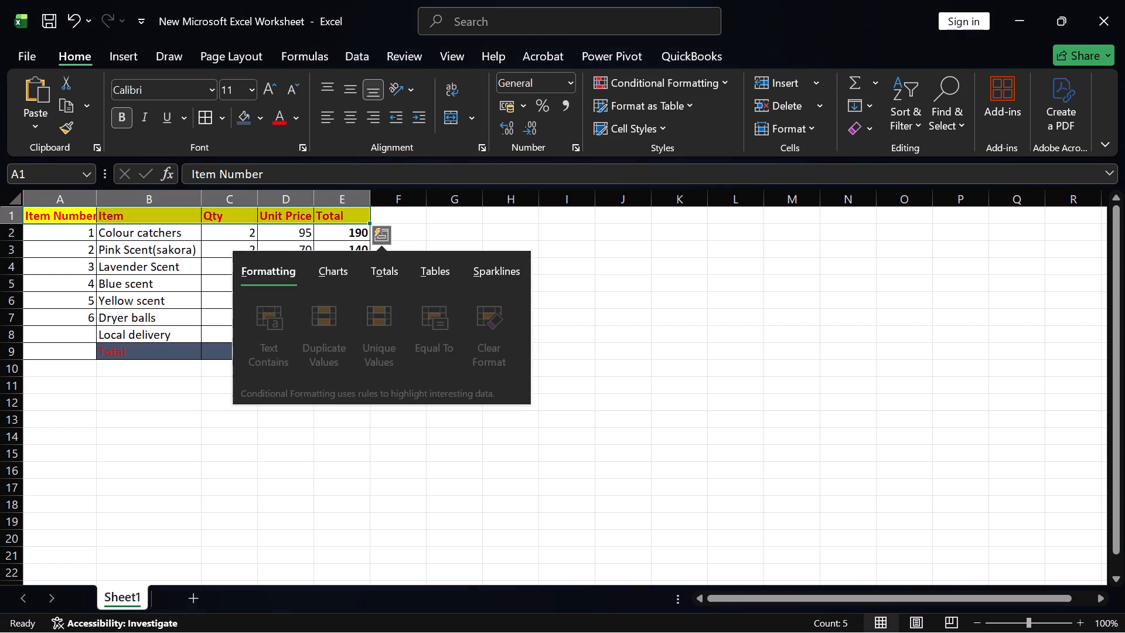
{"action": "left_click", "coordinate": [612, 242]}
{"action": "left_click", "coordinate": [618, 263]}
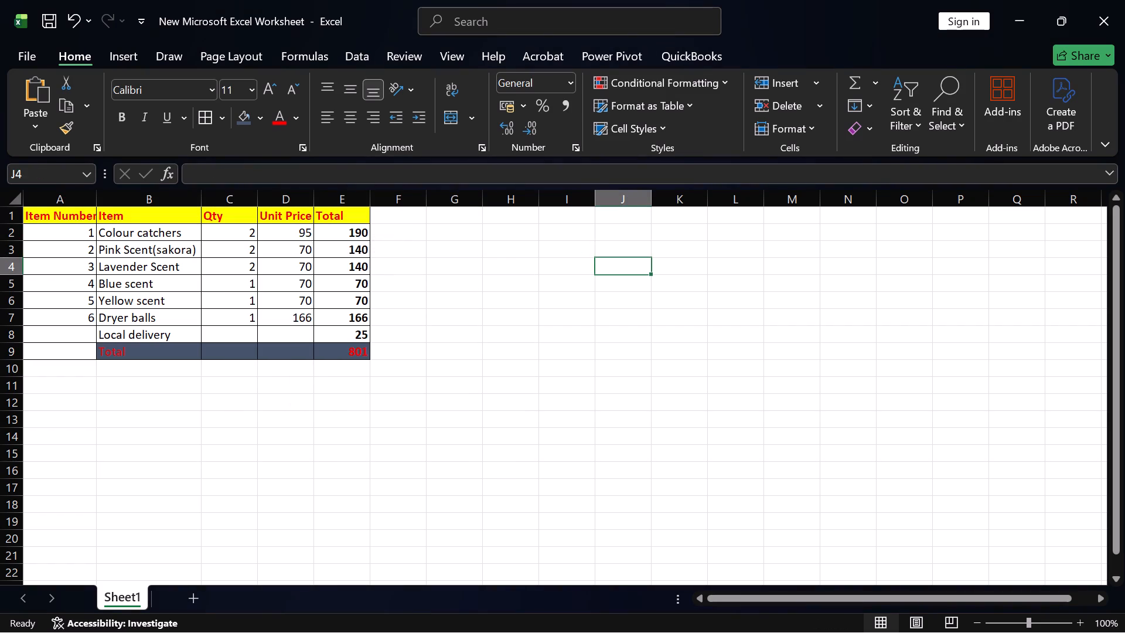
Copy the complete item table, cells A1 to E9.
{"action": "left_click_drag", "start_coordinate": [41, 217], "coordinate": [172, 272]}
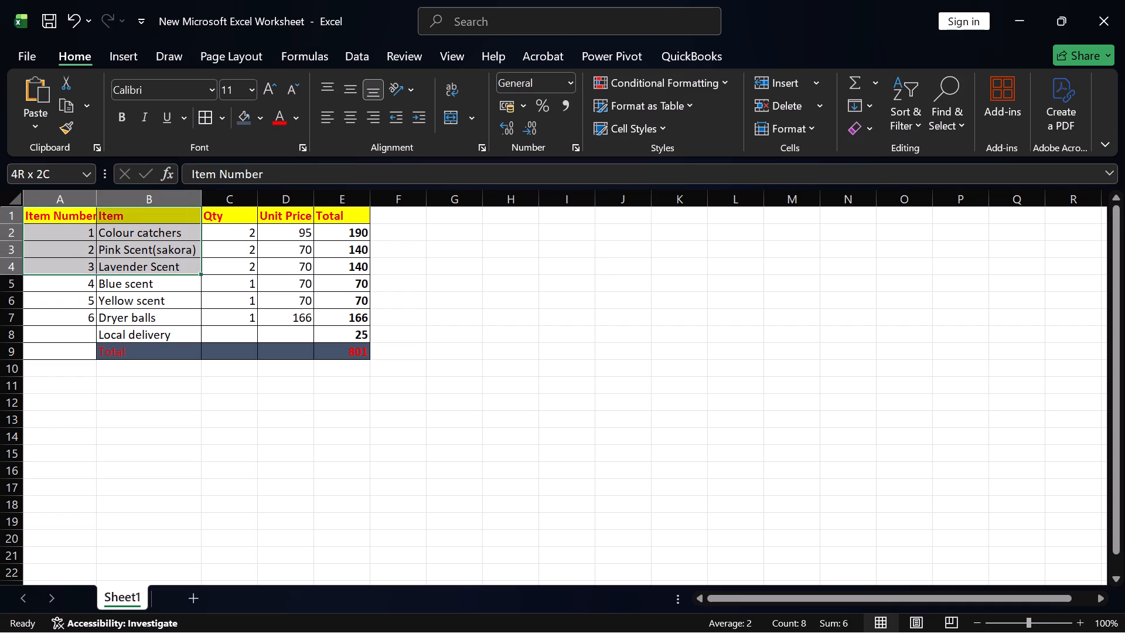
{"action": "left_click_drag", "start_coordinate": [172, 272], "coordinate": [335, 352]}
{"action": "key", "text": "ctrl+c"}
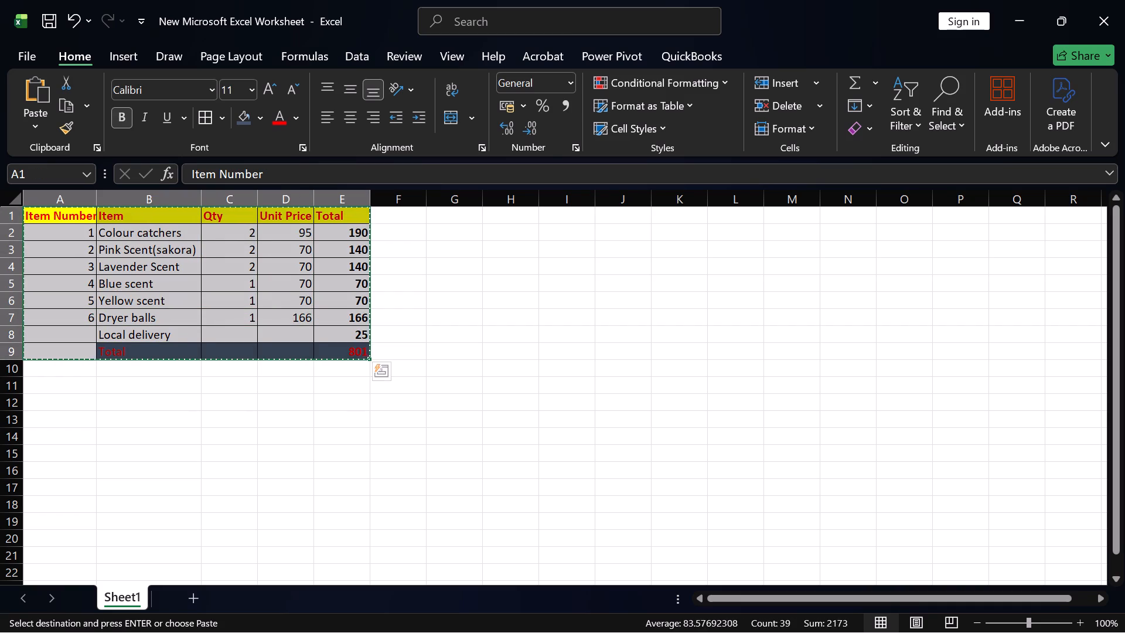
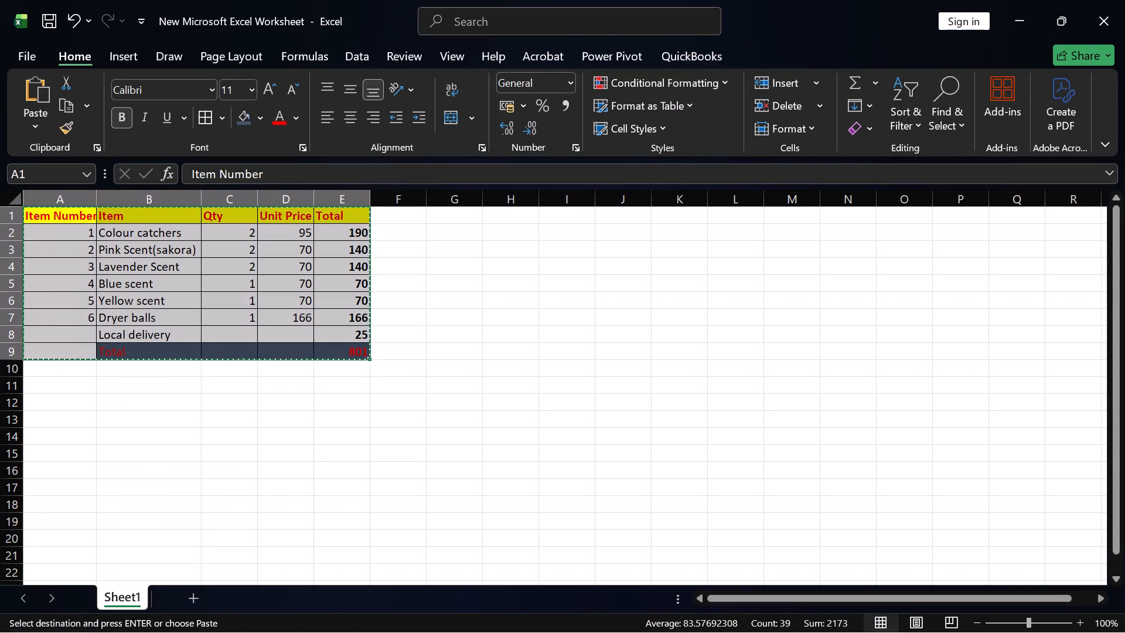
Paste the copied item table beside the original, starting at cell I1.
{"action": "left_click", "coordinate": [639, 373]}
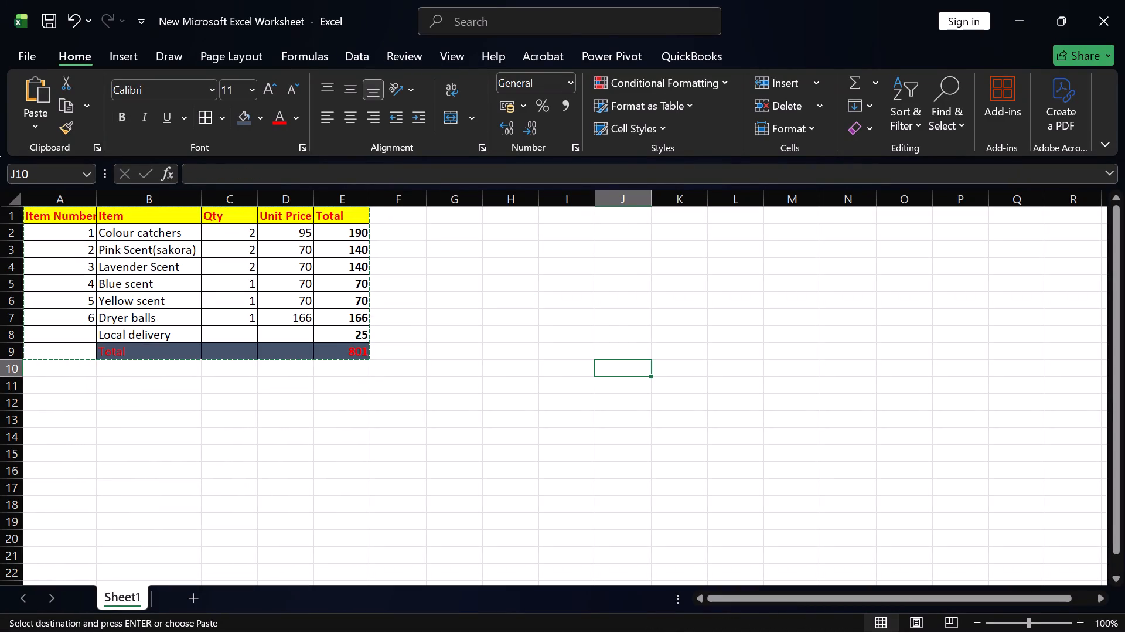
{"action": "left_click", "coordinate": [558, 218]}
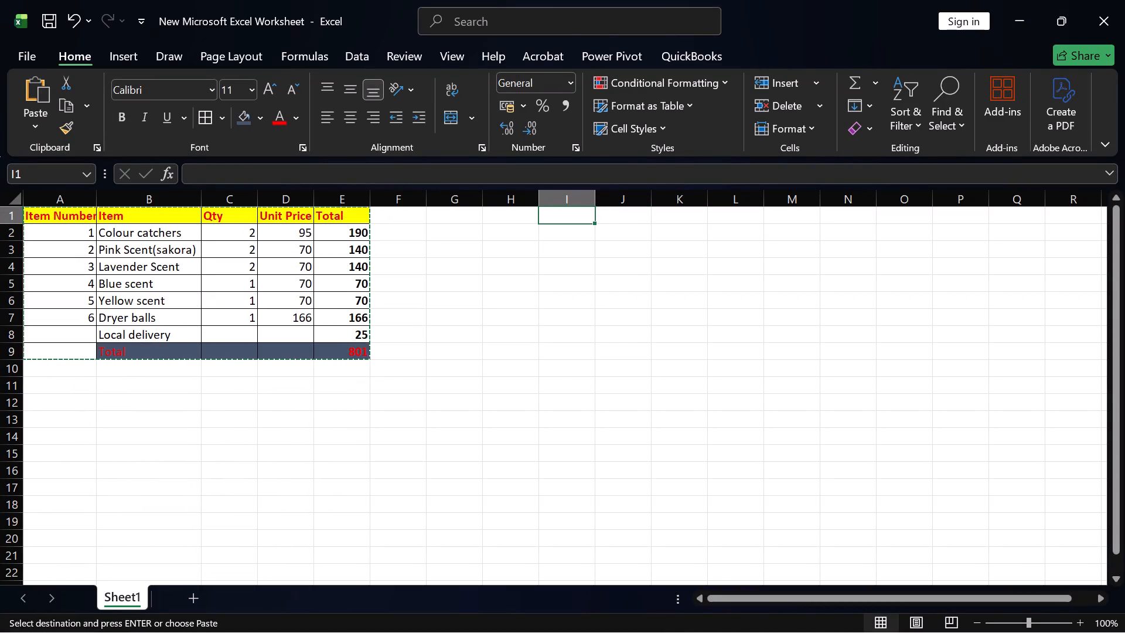
{"action": "key", "text": "ctrl+v"}
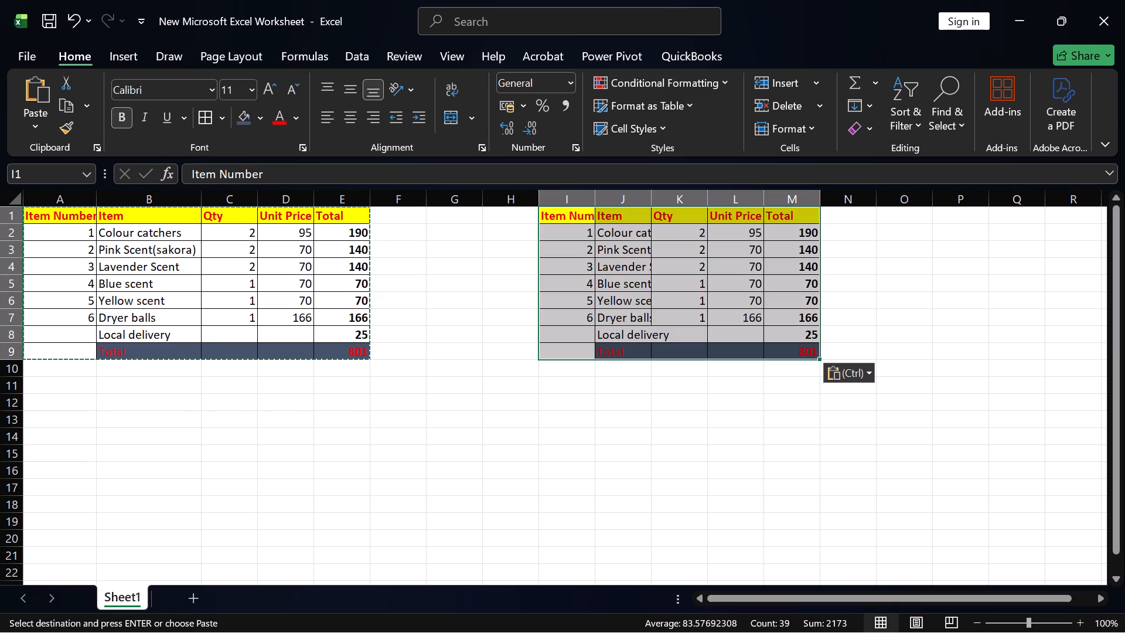
{"action": "left_click", "coordinate": [770, 462]}
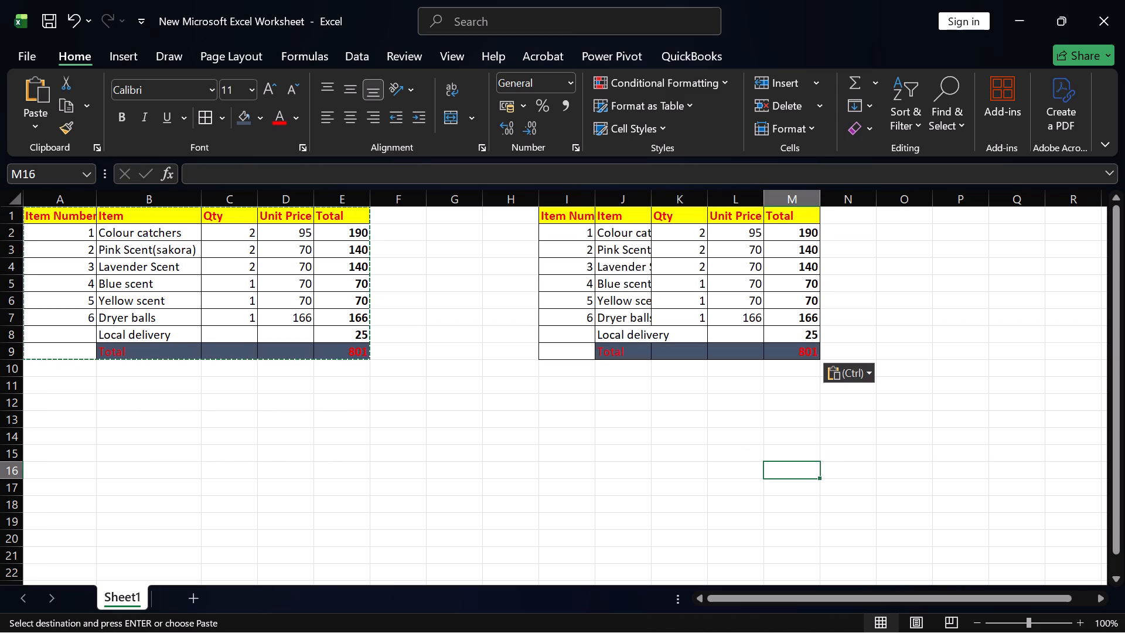
Widen column J, the Item column of the pasted table, slightly.
{"action": "left_click_drag", "start_coordinate": [650, 194], "coordinate": [671, 206]}
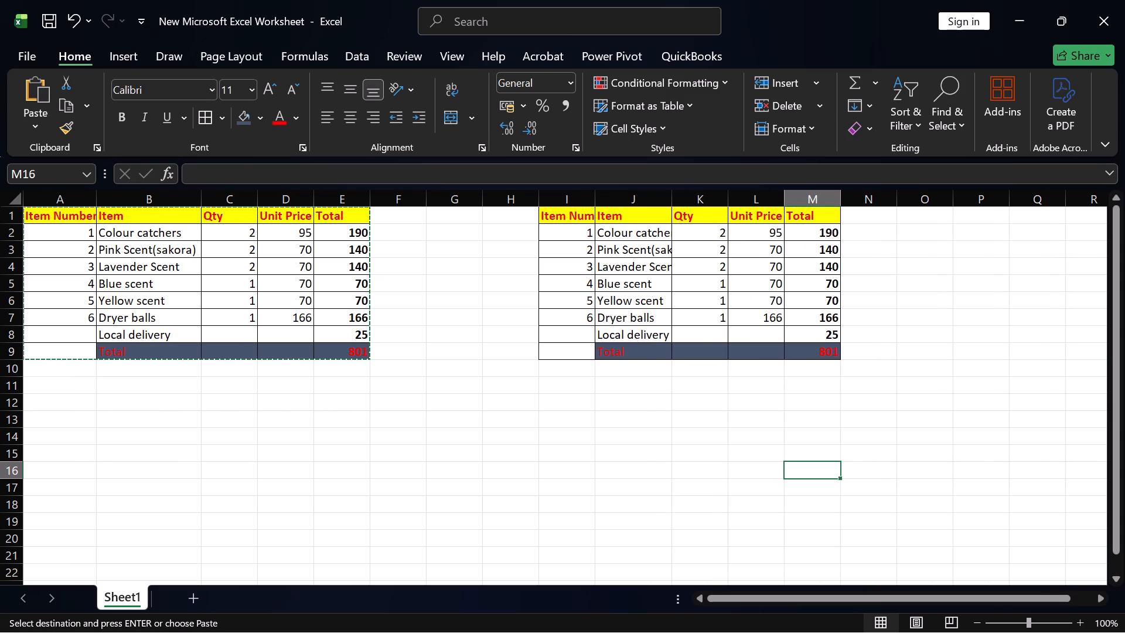
Clear the contents of the Local delivery row in the pasted table, cells I8 to M8.
{"action": "left_click_drag", "start_coordinate": [575, 333], "coordinate": [805, 330]}
{"action": "key", "text": "Delete"}
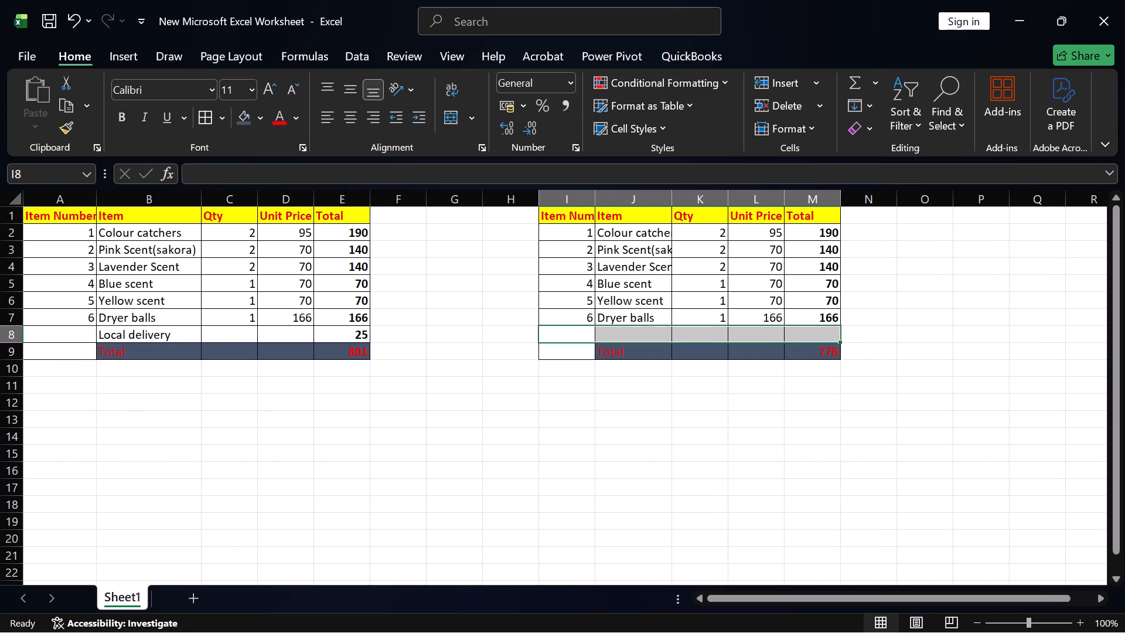
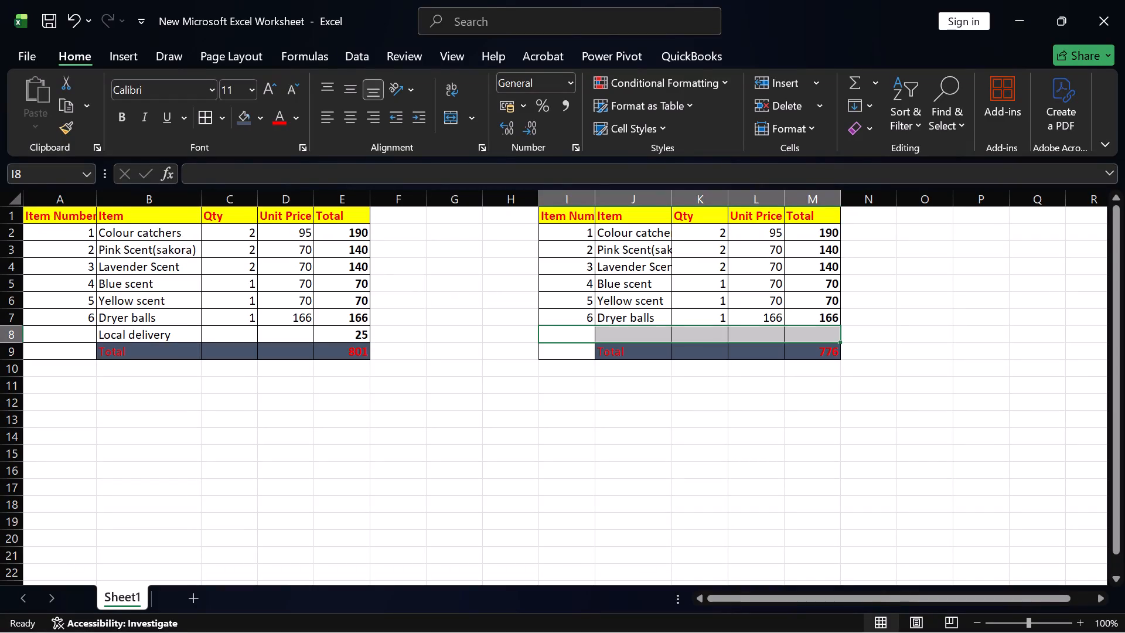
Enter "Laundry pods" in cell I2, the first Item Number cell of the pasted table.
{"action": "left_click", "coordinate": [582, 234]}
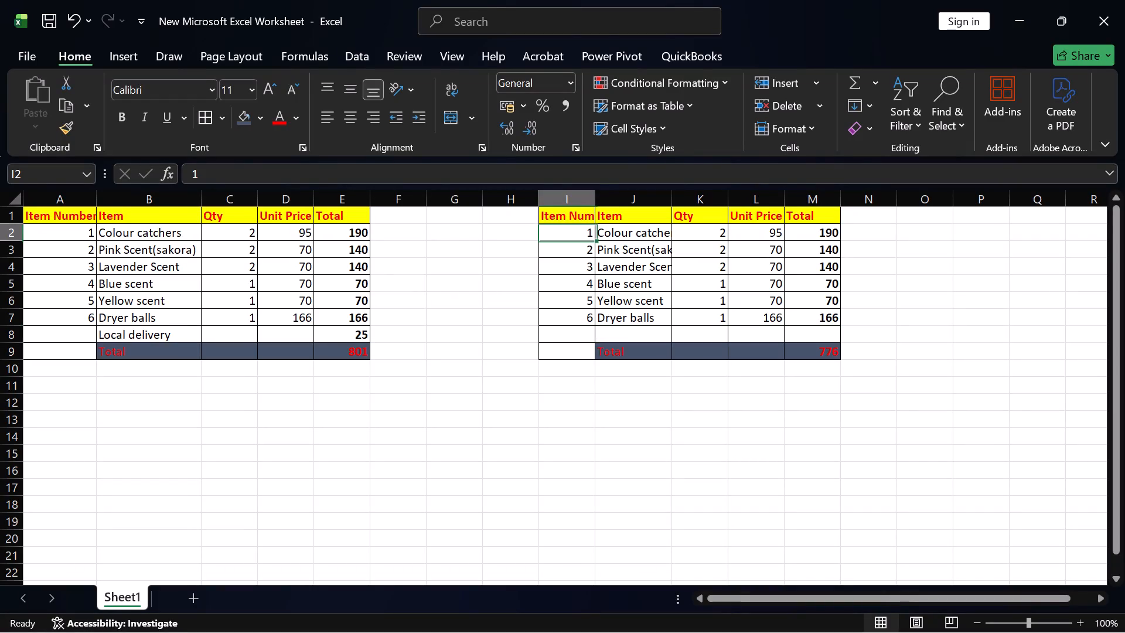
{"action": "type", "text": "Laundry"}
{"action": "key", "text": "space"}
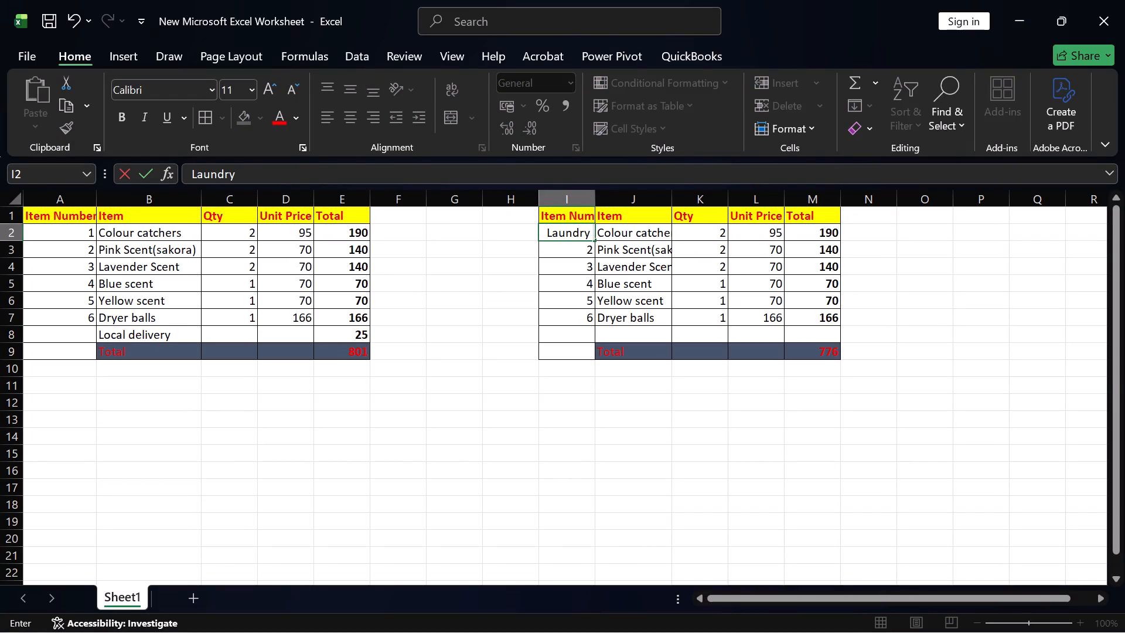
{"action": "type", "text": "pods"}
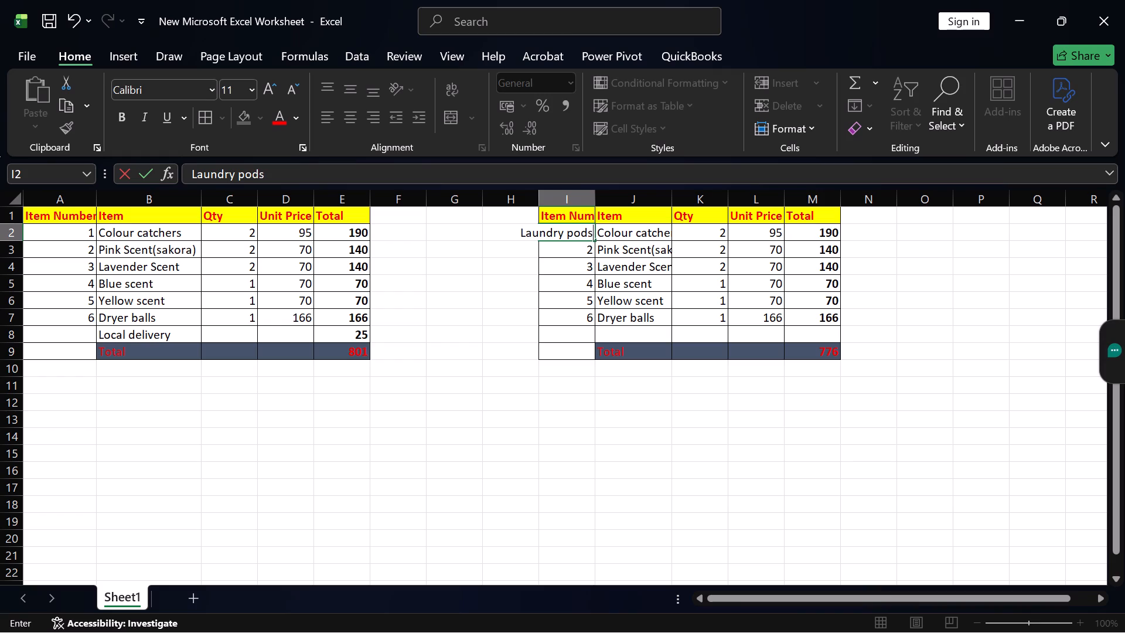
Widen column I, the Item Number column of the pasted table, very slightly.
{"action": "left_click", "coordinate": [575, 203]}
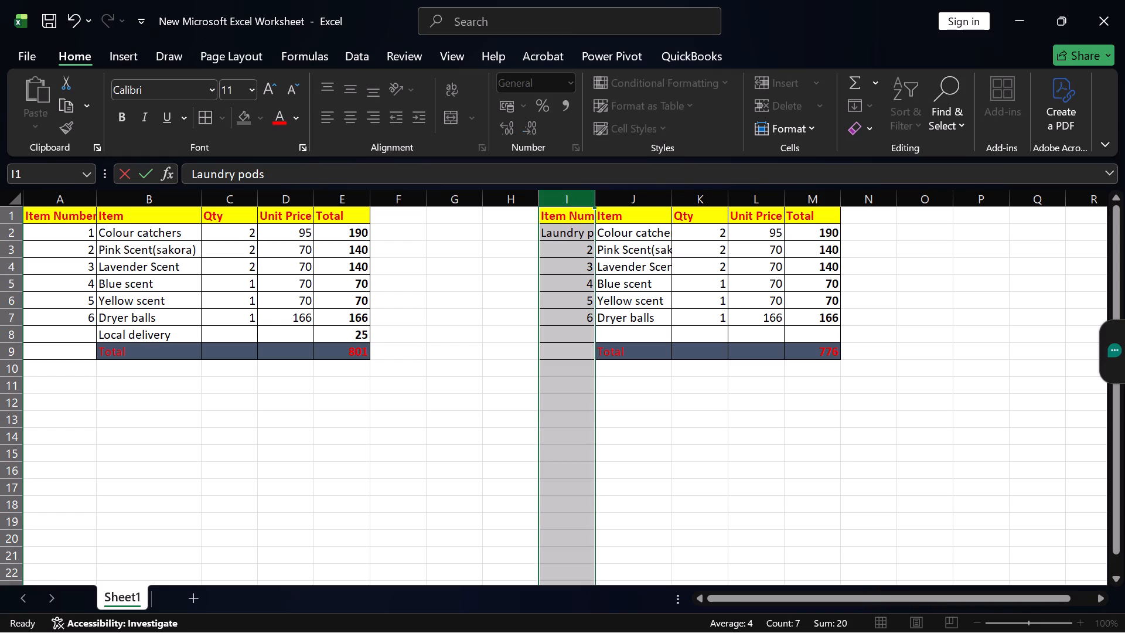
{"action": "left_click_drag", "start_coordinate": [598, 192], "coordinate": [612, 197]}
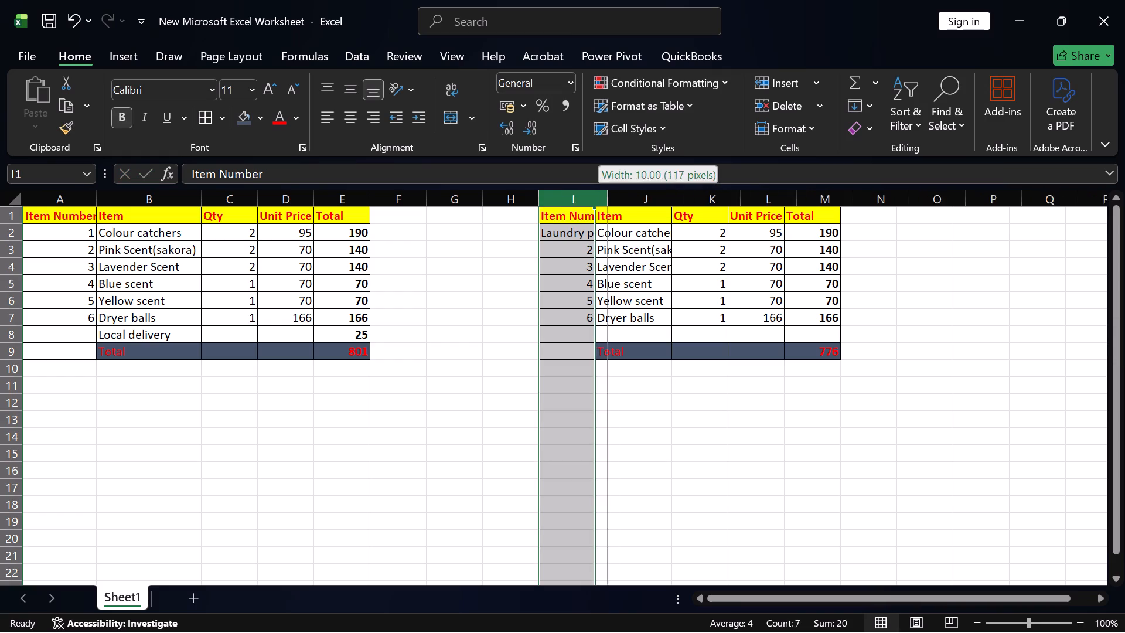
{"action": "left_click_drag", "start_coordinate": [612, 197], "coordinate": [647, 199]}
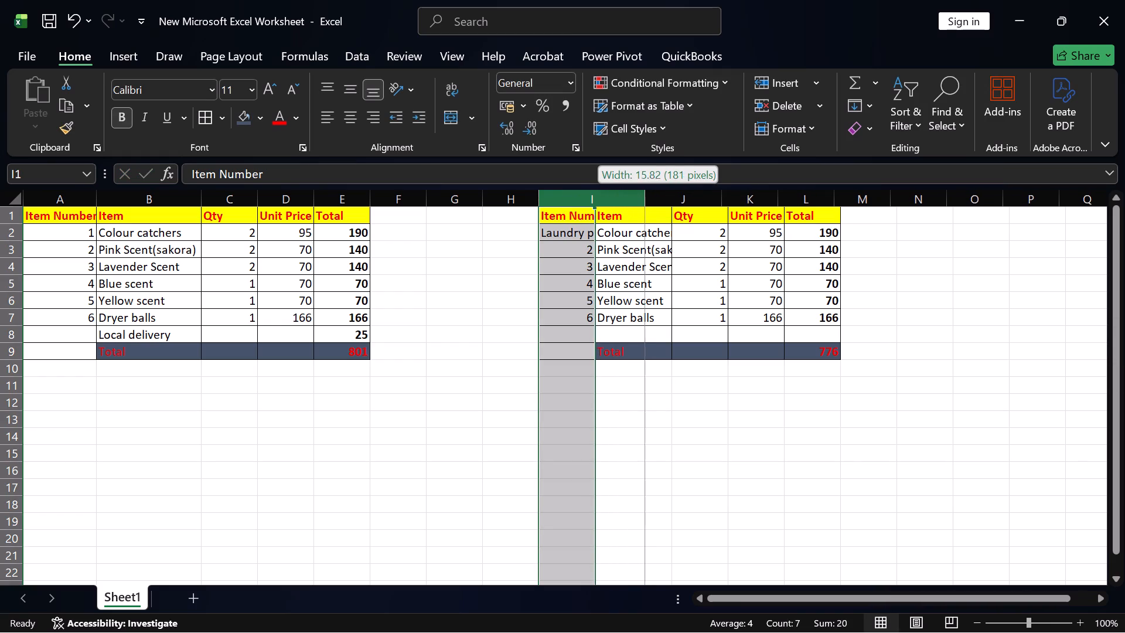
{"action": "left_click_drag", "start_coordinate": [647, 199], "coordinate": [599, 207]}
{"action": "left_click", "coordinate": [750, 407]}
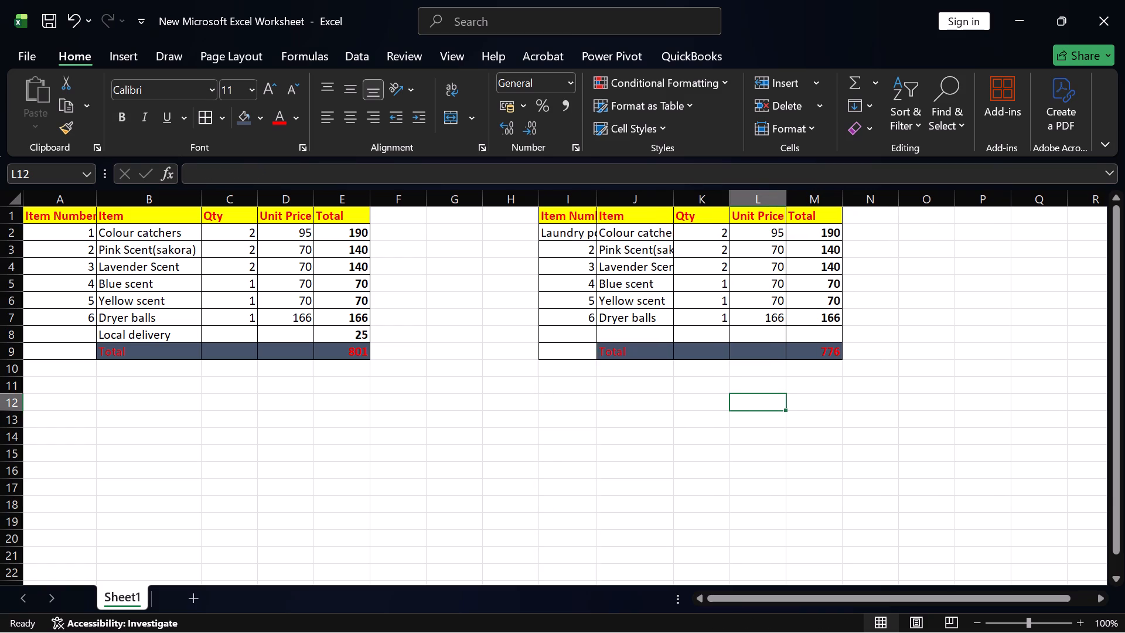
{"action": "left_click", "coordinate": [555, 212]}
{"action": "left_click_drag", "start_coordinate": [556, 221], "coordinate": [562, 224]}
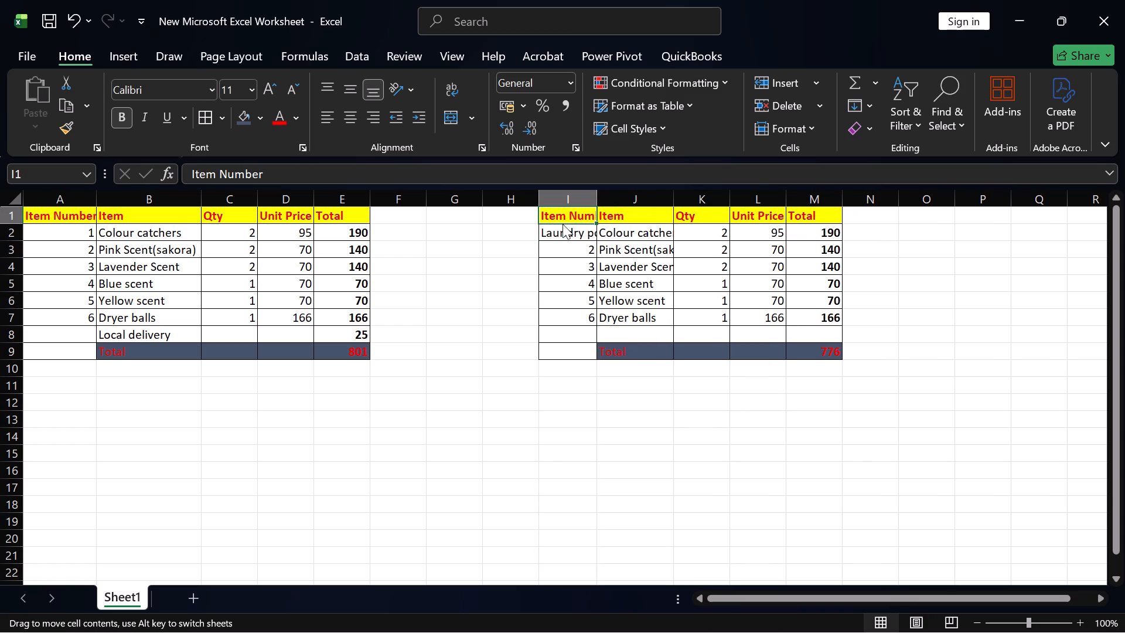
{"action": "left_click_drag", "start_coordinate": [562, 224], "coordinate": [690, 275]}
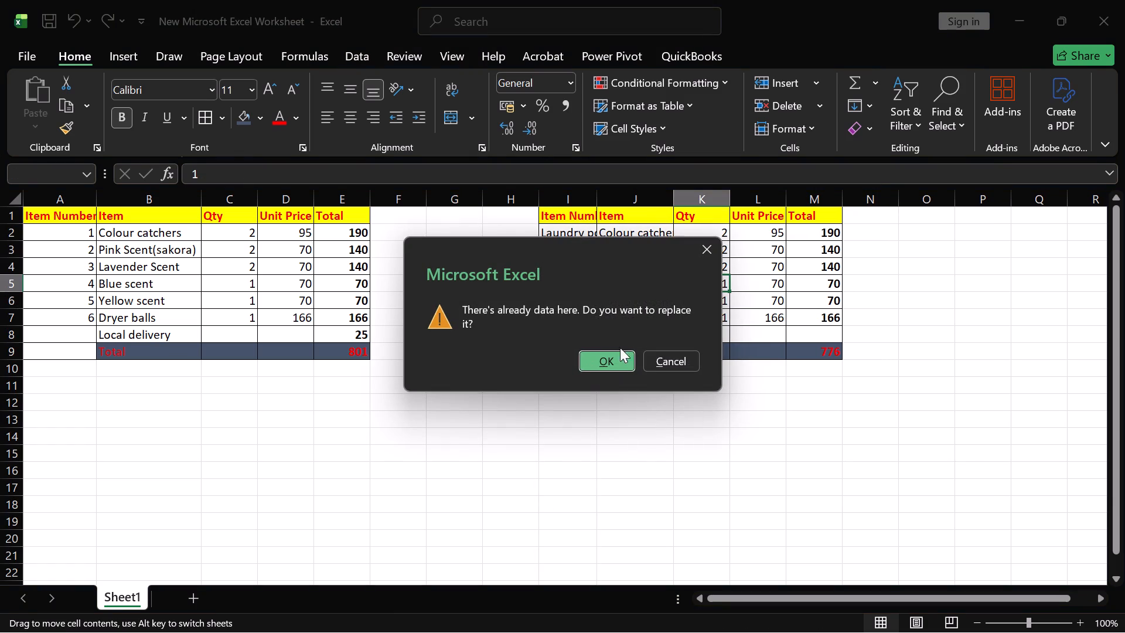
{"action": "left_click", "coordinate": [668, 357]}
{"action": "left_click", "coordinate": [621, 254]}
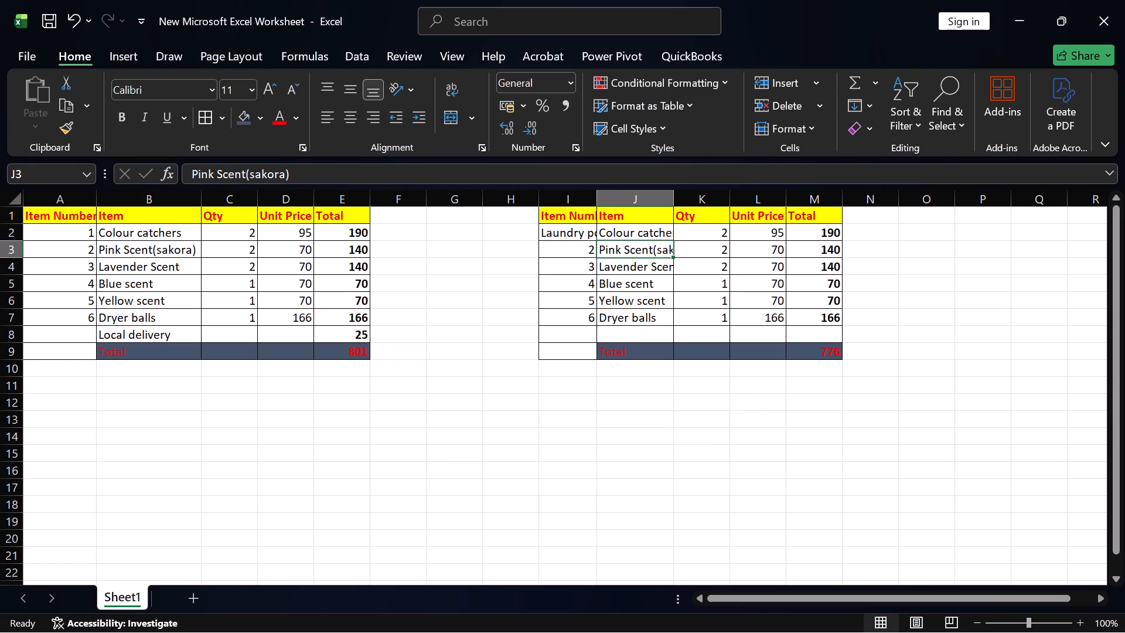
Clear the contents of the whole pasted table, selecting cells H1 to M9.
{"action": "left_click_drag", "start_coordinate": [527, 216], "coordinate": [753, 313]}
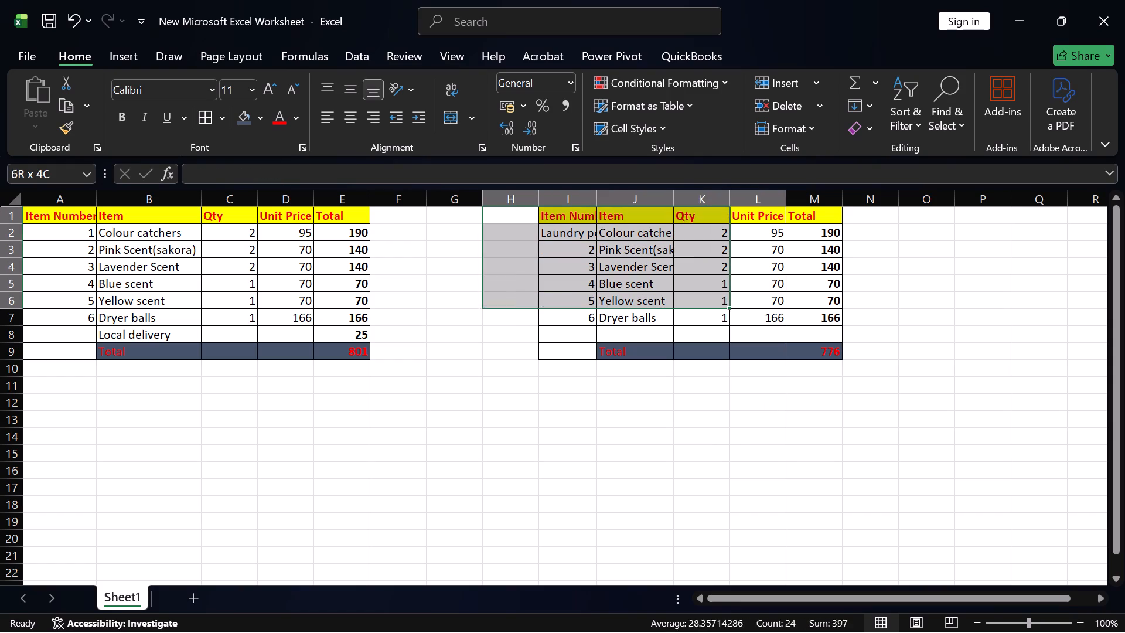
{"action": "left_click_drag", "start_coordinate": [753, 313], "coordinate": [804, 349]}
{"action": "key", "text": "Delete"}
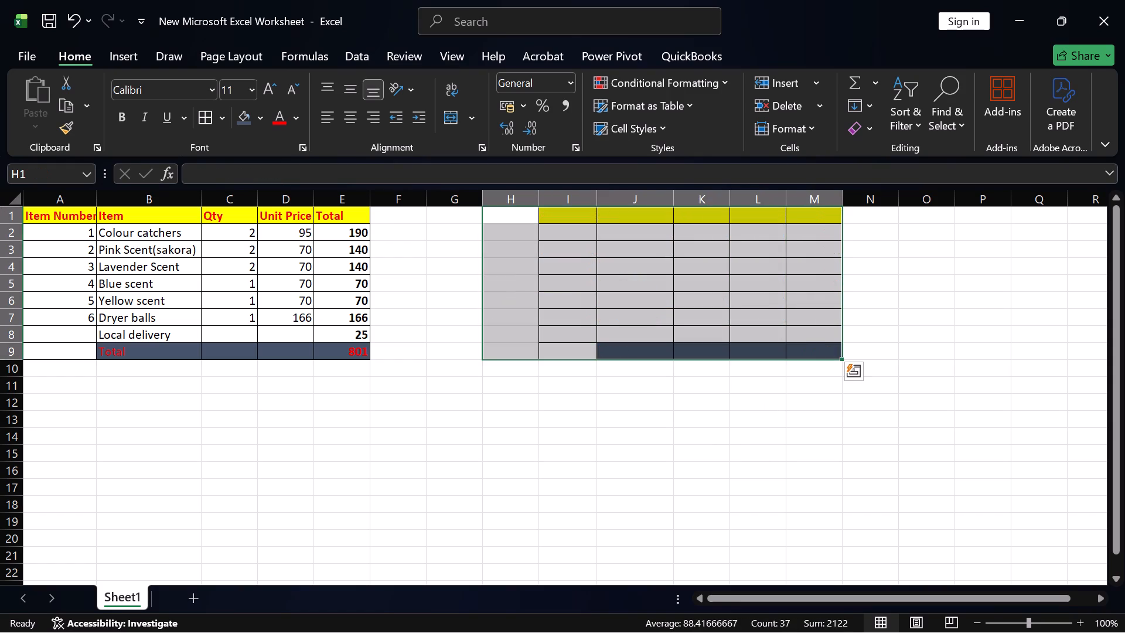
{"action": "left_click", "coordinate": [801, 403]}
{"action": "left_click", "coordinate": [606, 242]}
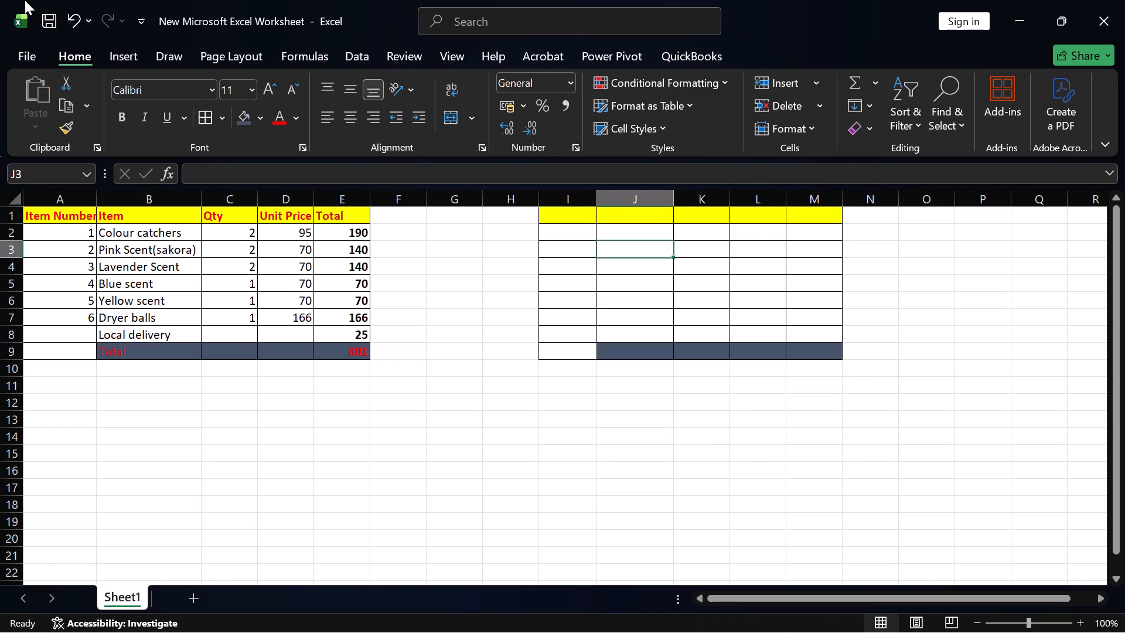
Undo the recent edits back through the pasting of the second table, leaving only the original item list.
{"action": "left_click", "coordinate": [71, 16]}
{"action": "left_click", "coordinate": [70, 16]}
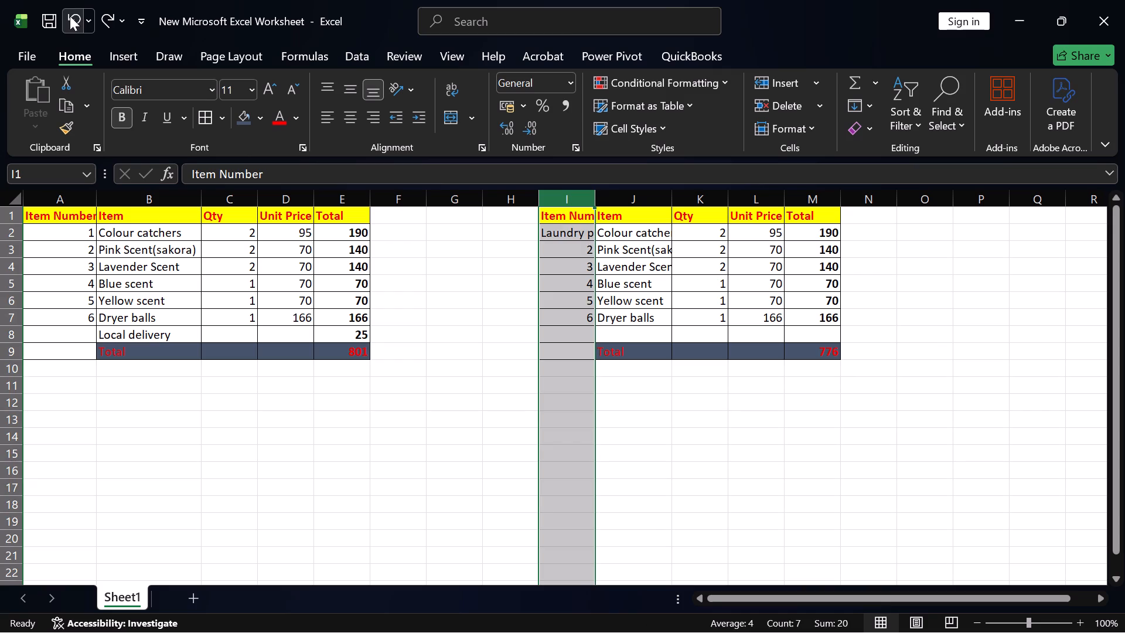
{"action": "left_click", "coordinate": [70, 16]}
{"action": "left_click", "coordinate": [70, 16]}
{"action": "left_click", "coordinate": [70, 16]}
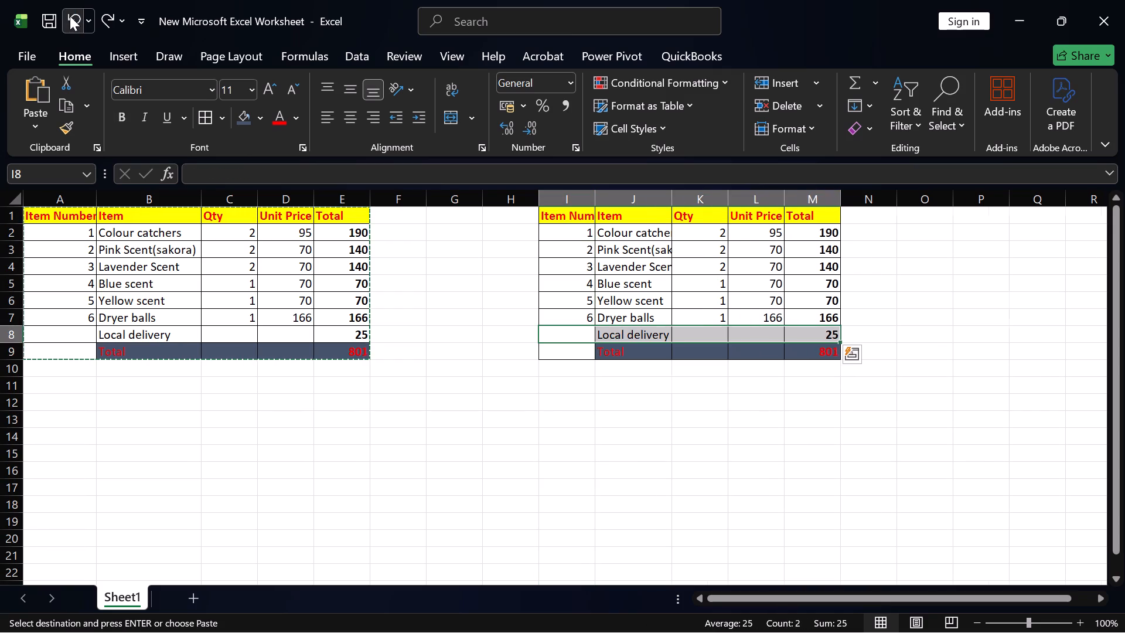
{"action": "left_click", "coordinate": [70, 16]}
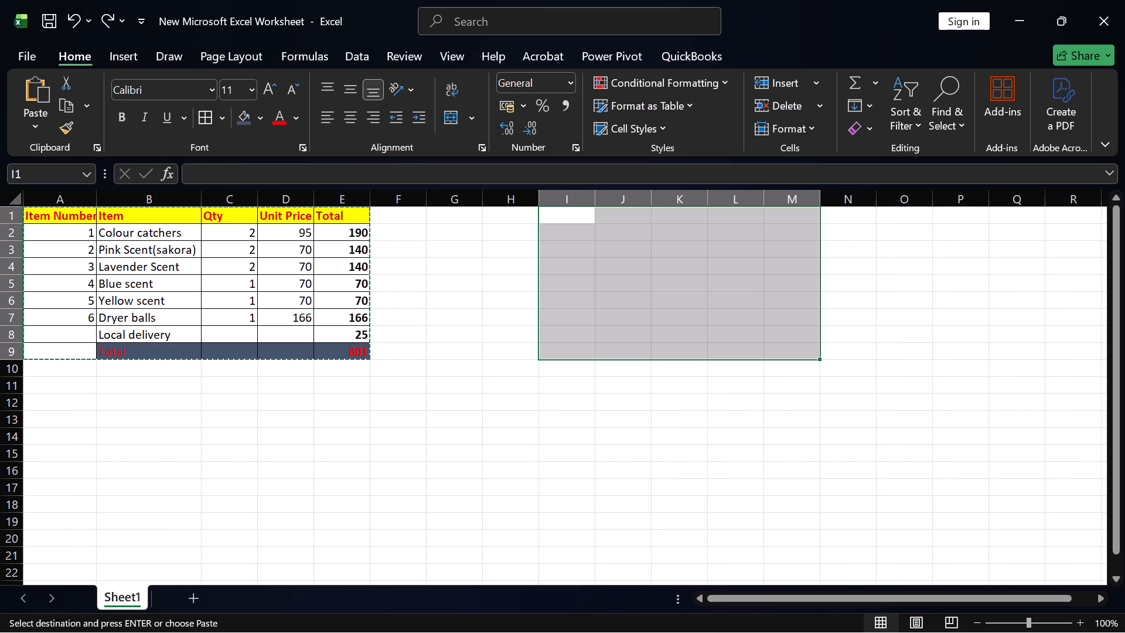
{"action": "left_click", "coordinate": [472, 378]}
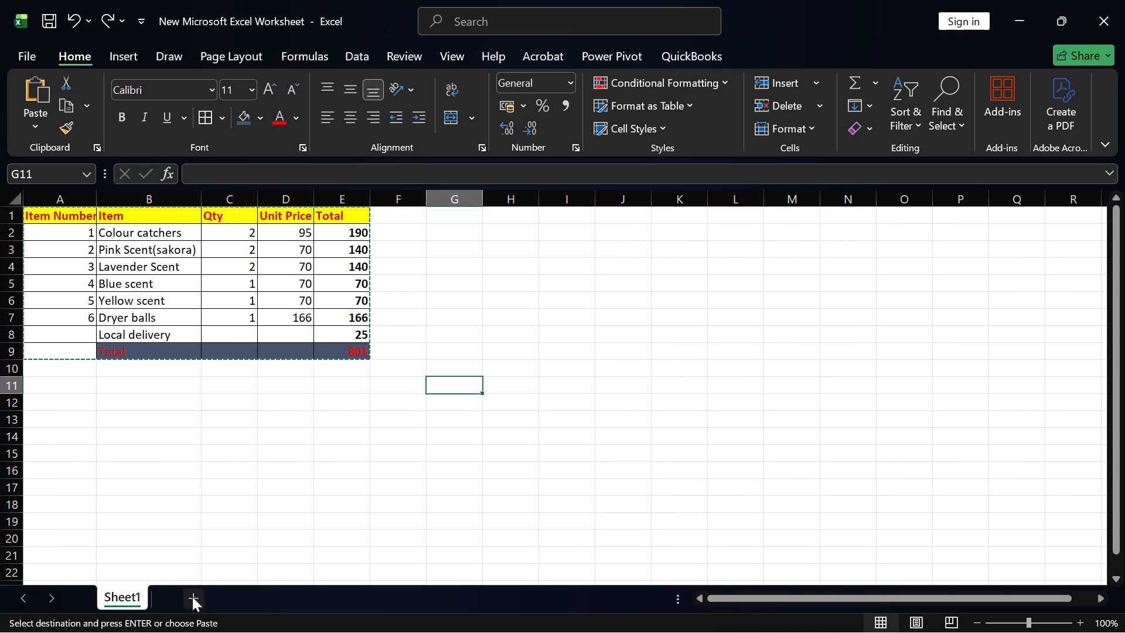
Add a new worksheet and paste the copied item table into it, starting at cell A1.
{"action": "left_click", "coordinate": [192, 597]}
{"action": "left_click", "coordinate": [47, 218]}
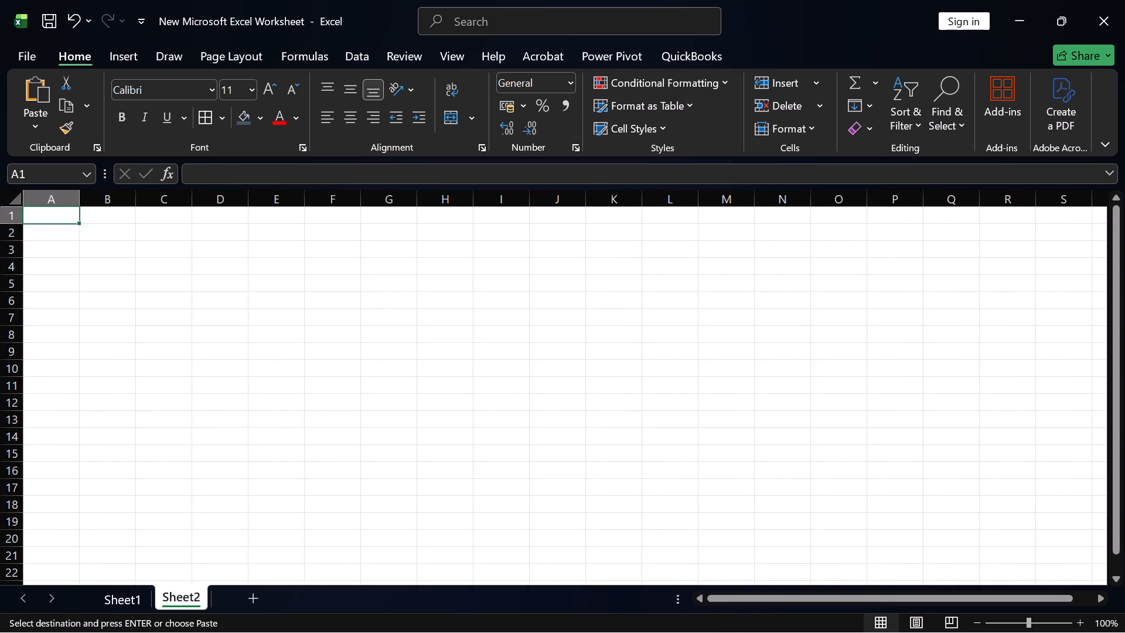
{"action": "key", "text": "ctrl+v"}
{"action": "left_click", "coordinate": [445, 351]}
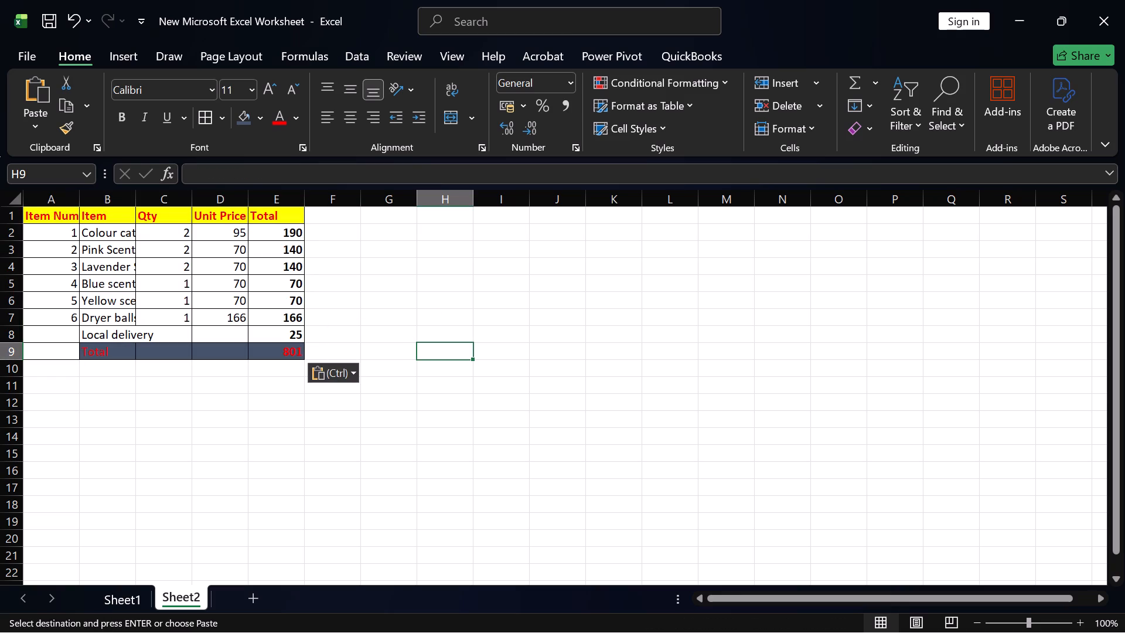
Widen column B, the Item column on Sheet2, so the full item names fit.
{"action": "left_click_drag", "start_coordinate": [137, 193], "coordinate": [190, 202]}
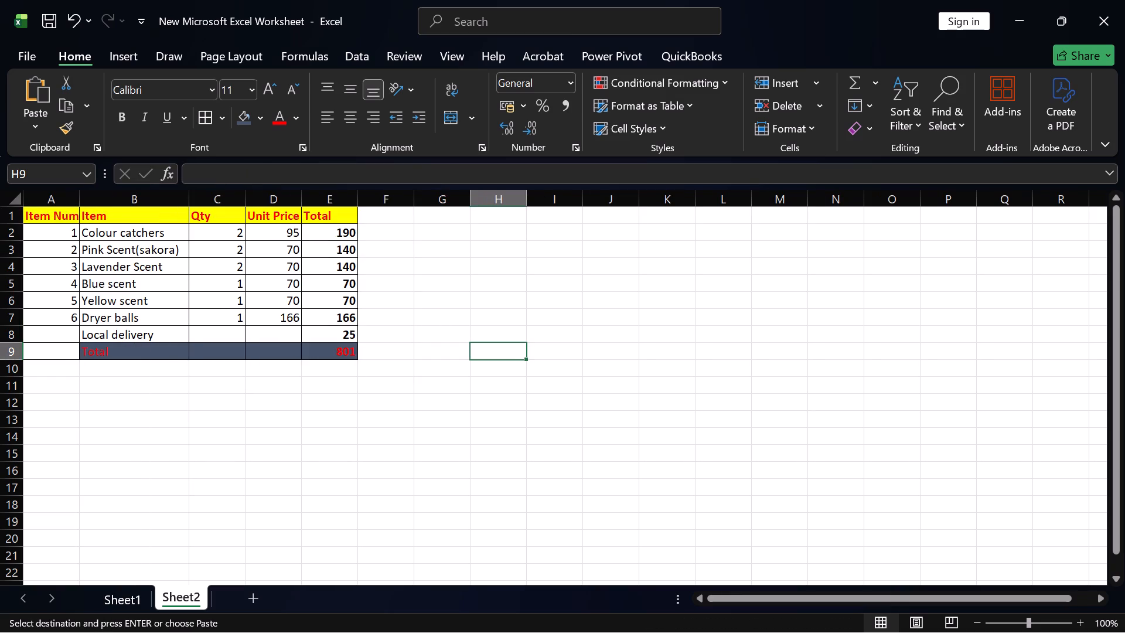
Insert a new column before the Item column on Sheet2 and widen it slightly.
{"action": "left_click", "coordinate": [136, 200]}
{"action": "right_click", "coordinate": [136, 200]}
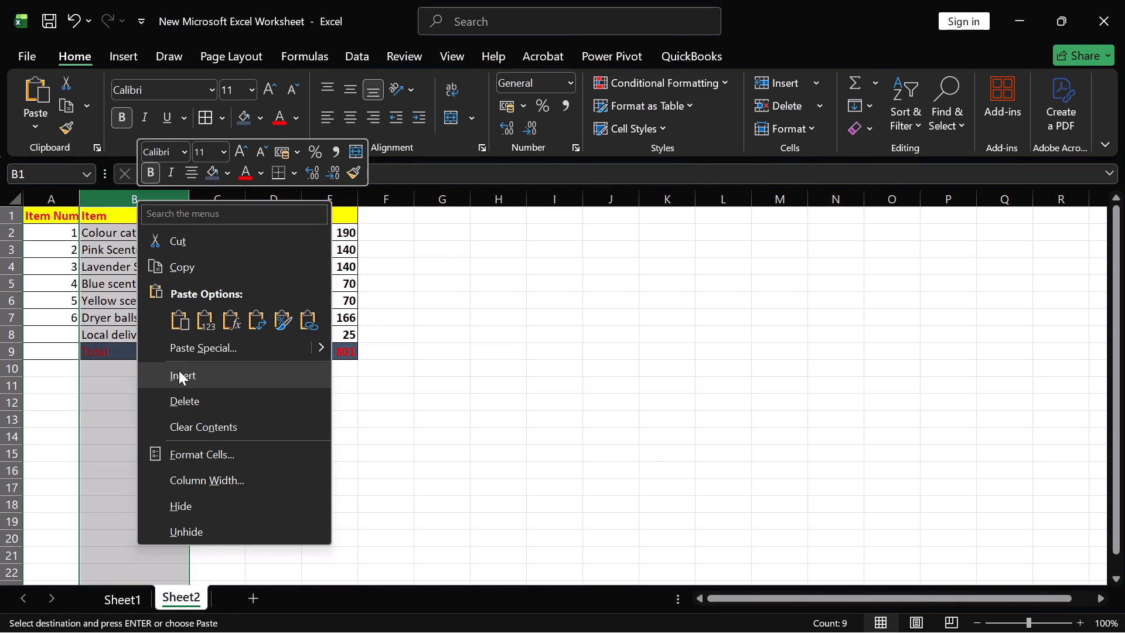
{"action": "left_click", "coordinate": [179, 370]}
{"action": "left_click", "coordinate": [272, 400]}
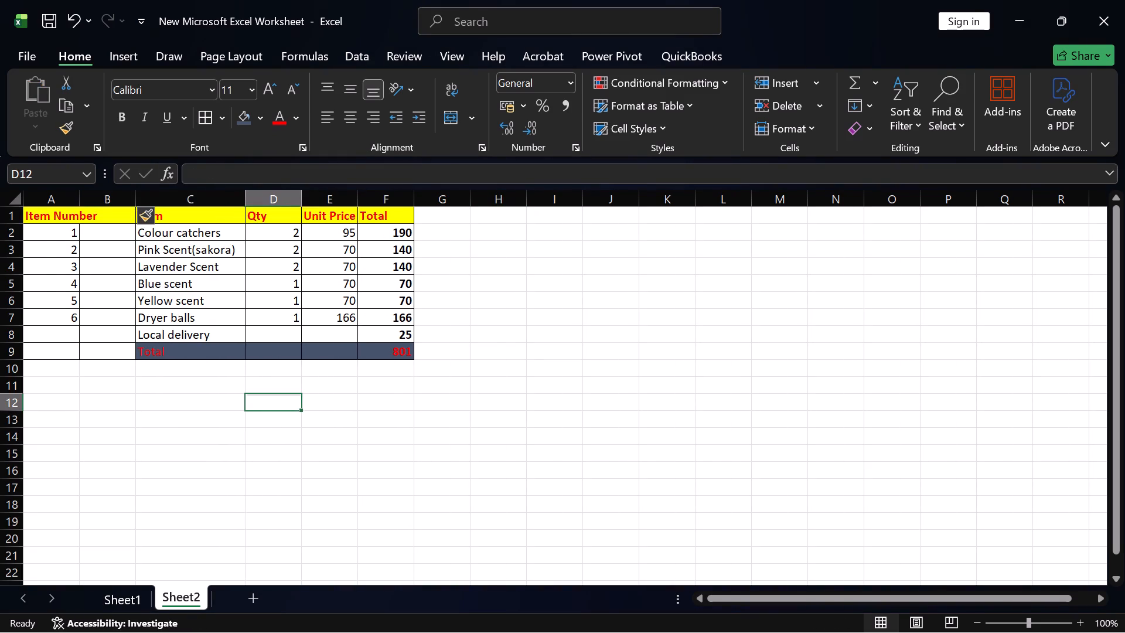
{"action": "left_click_drag", "start_coordinate": [133, 192], "coordinate": [156, 202]}
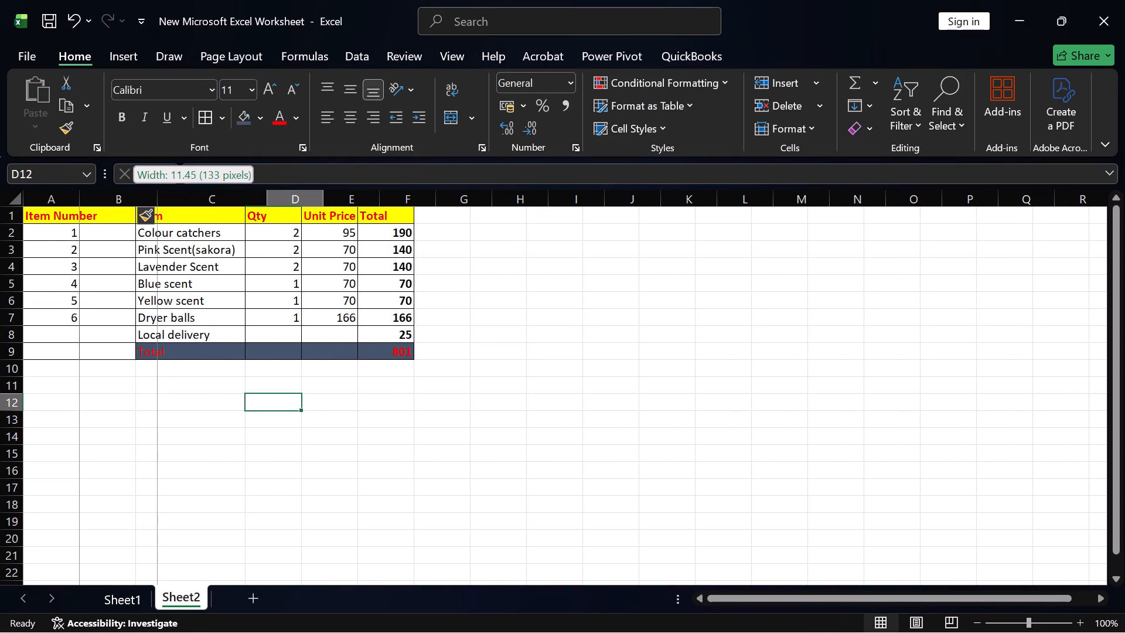
{"action": "left_click_drag", "start_coordinate": [156, 202], "coordinate": [158, 202]}
Delete row 8, the Local delivery row, from the table on Sheet2.
{"action": "left_click", "coordinate": [6, 335]}
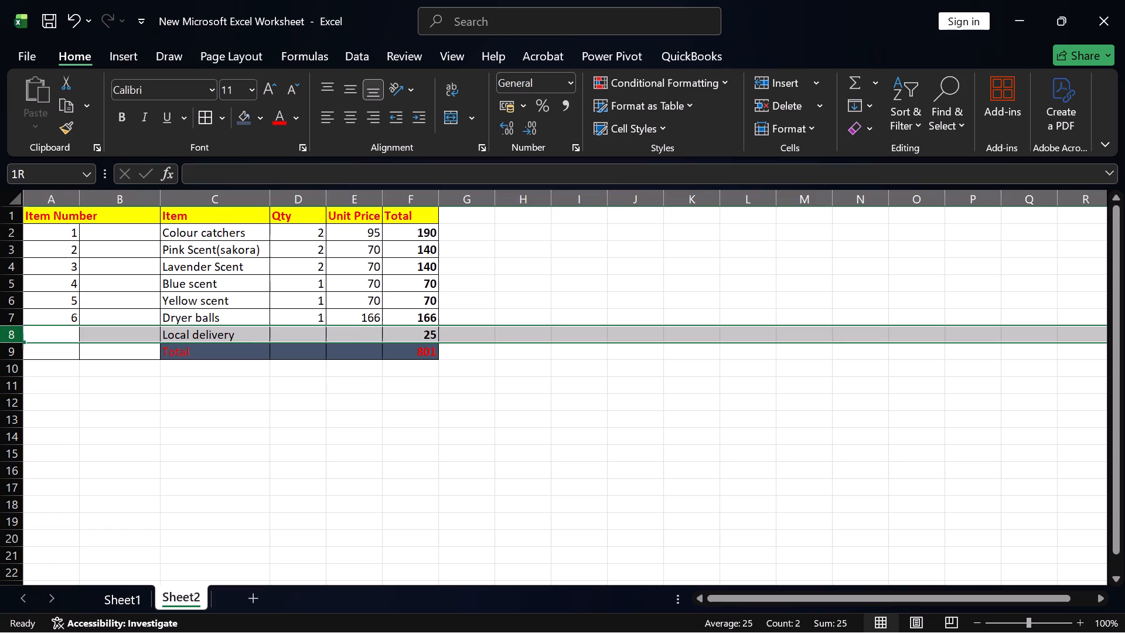
{"action": "right_click", "coordinate": [6, 335]}
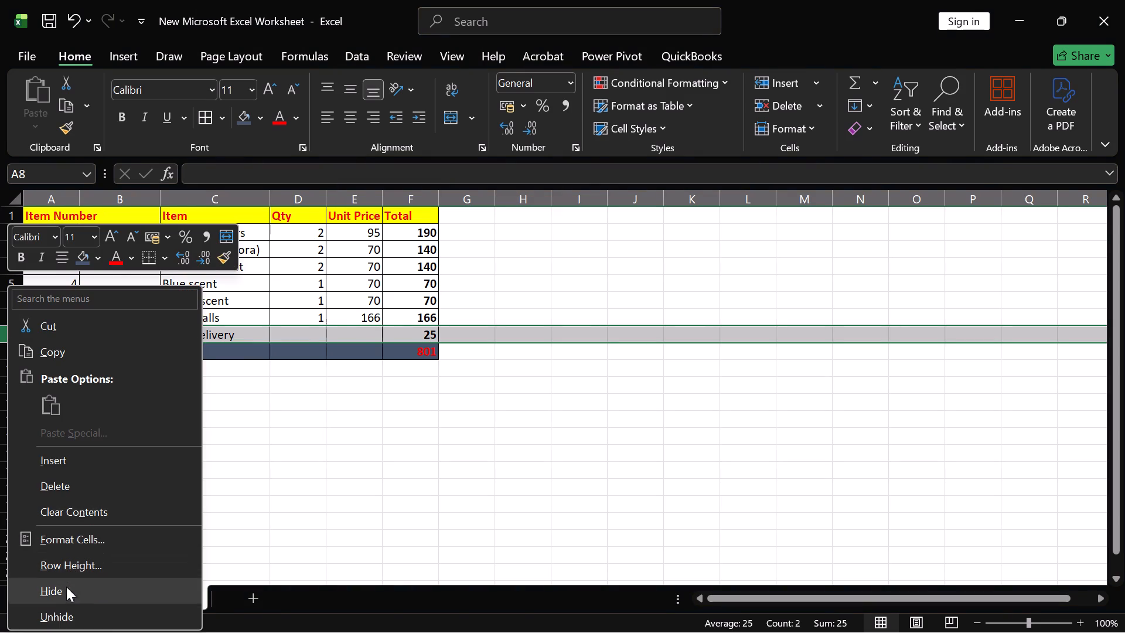
{"action": "left_click", "coordinate": [69, 482]}
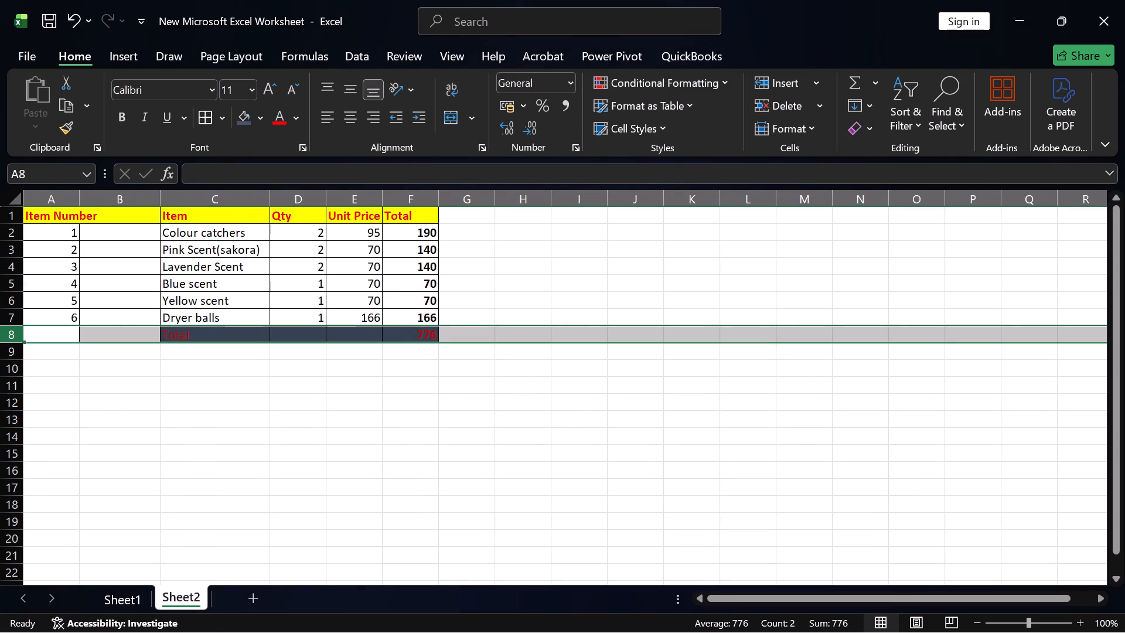
Enter "Laundry pods" in cell B2 and fill it down through B7, alongside all six items.
{"action": "left_click", "coordinate": [105, 234]}
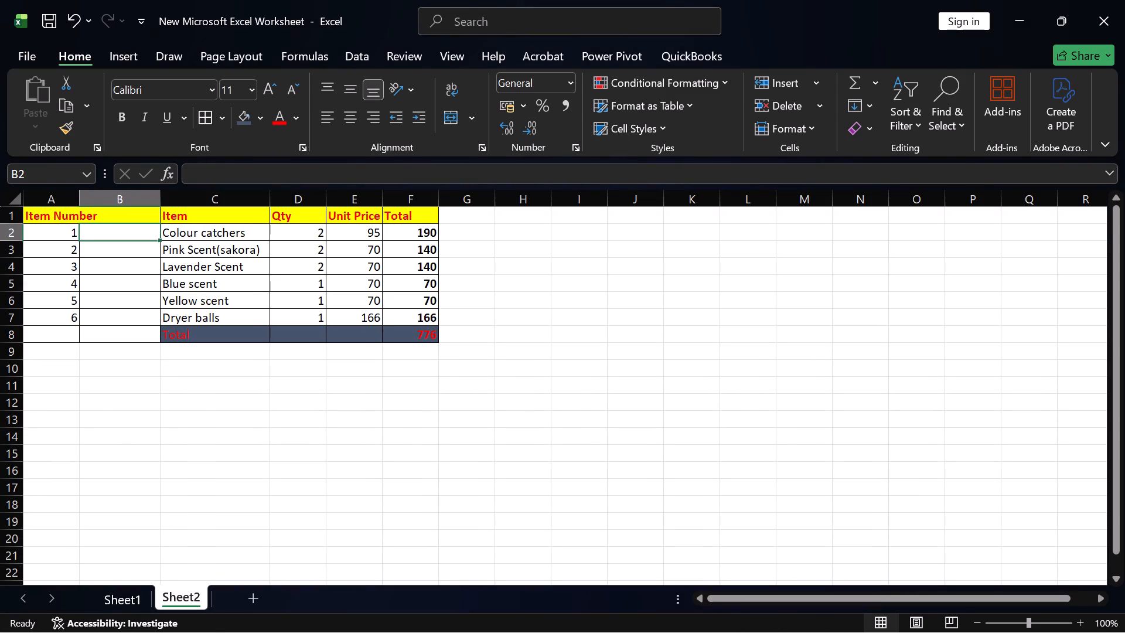
{"action": "type", "text": "Laun"}
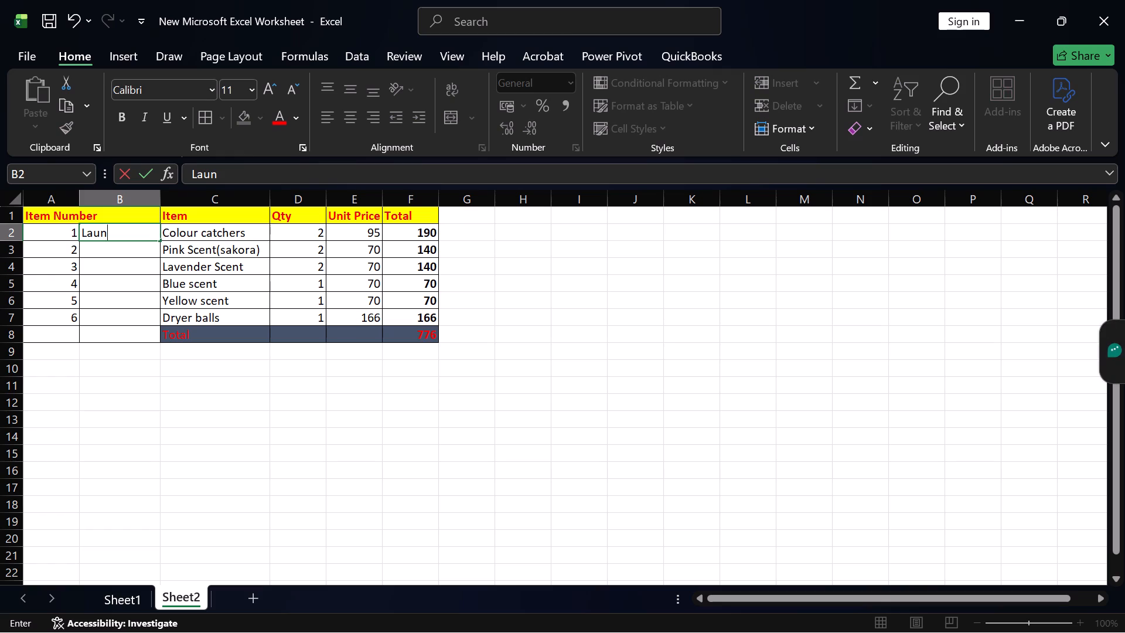
{"action": "type", "text": "dr"}
{"action": "type", "text": "y pods"}
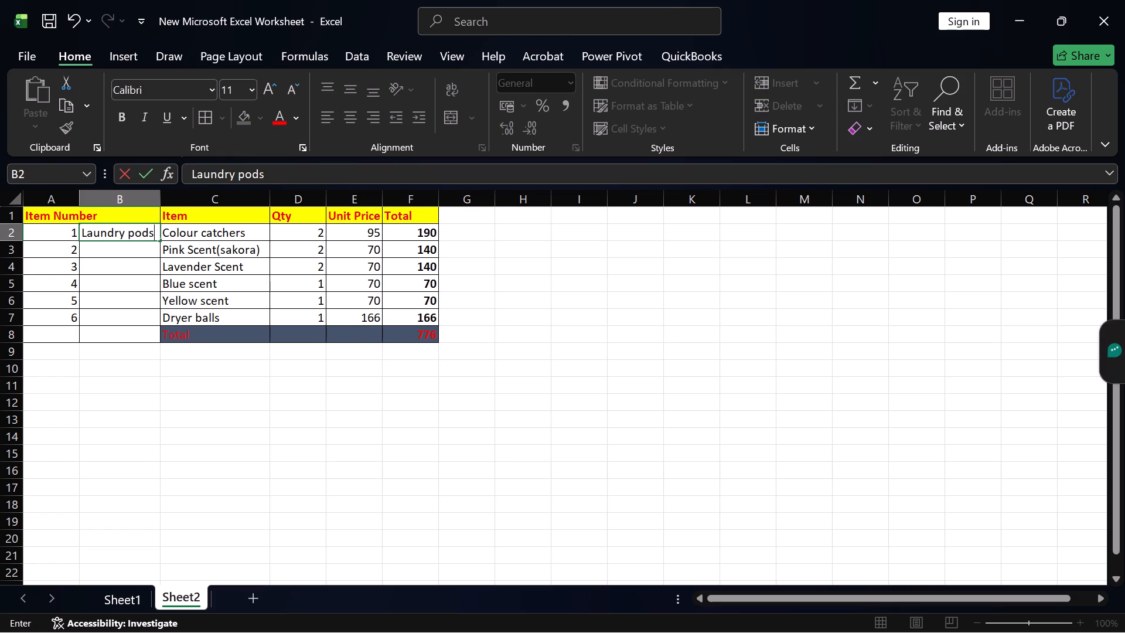
{"action": "left_click", "coordinate": [158, 240]}
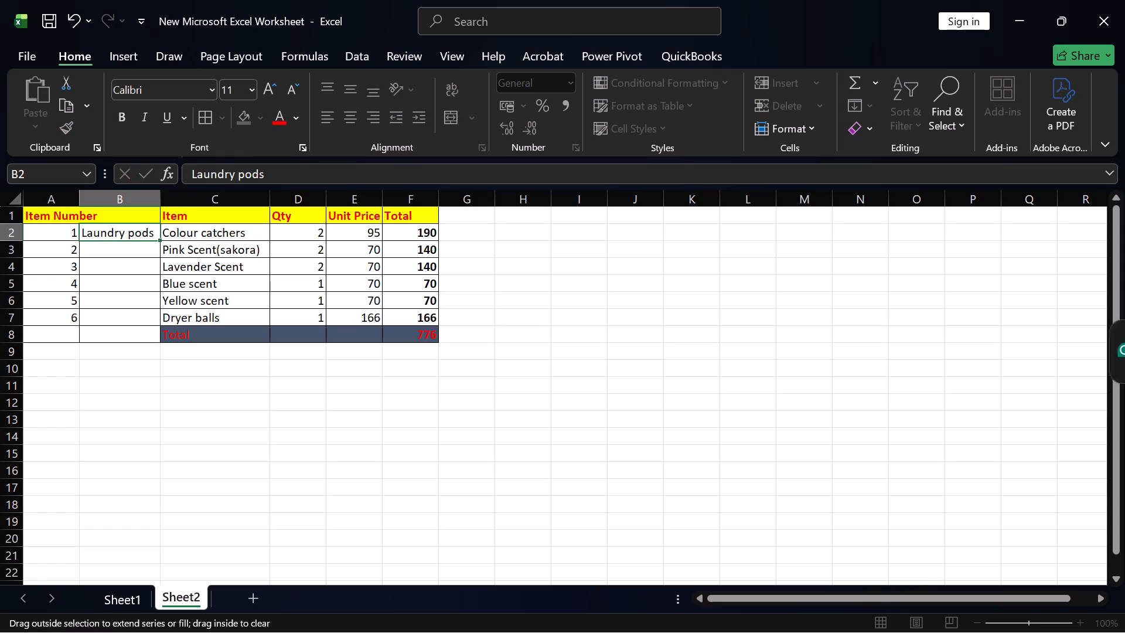
{"action": "left_click", "coordinate": [158, 240]}
{"action": "double_click", "coordinate": [158, 239]}
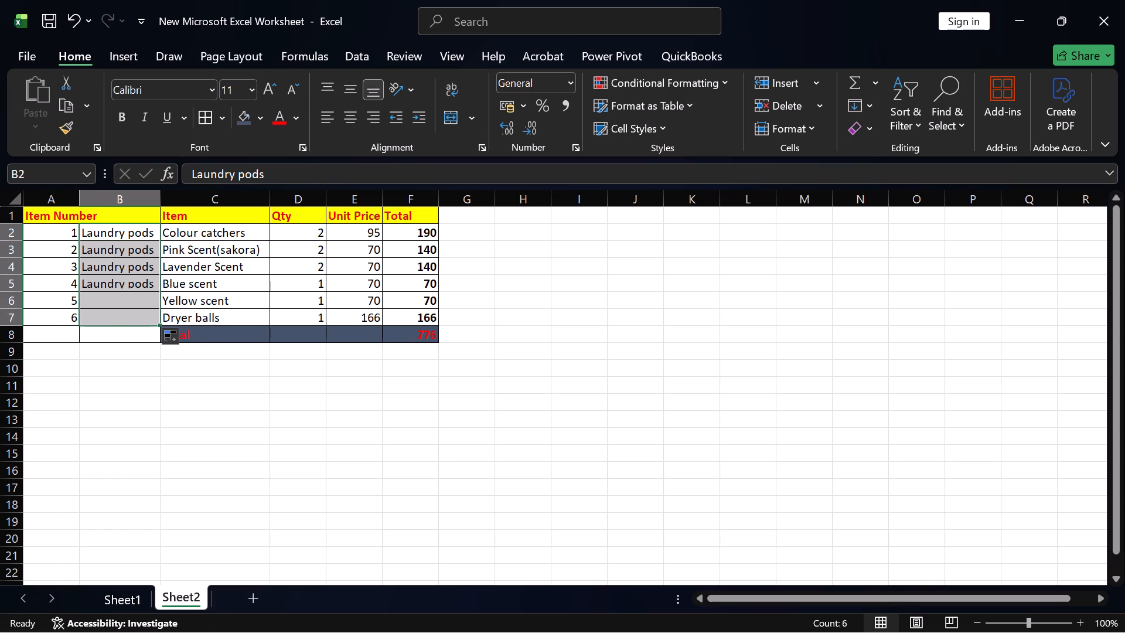
{"action": "left_click", "coordinate": [363, 410]}
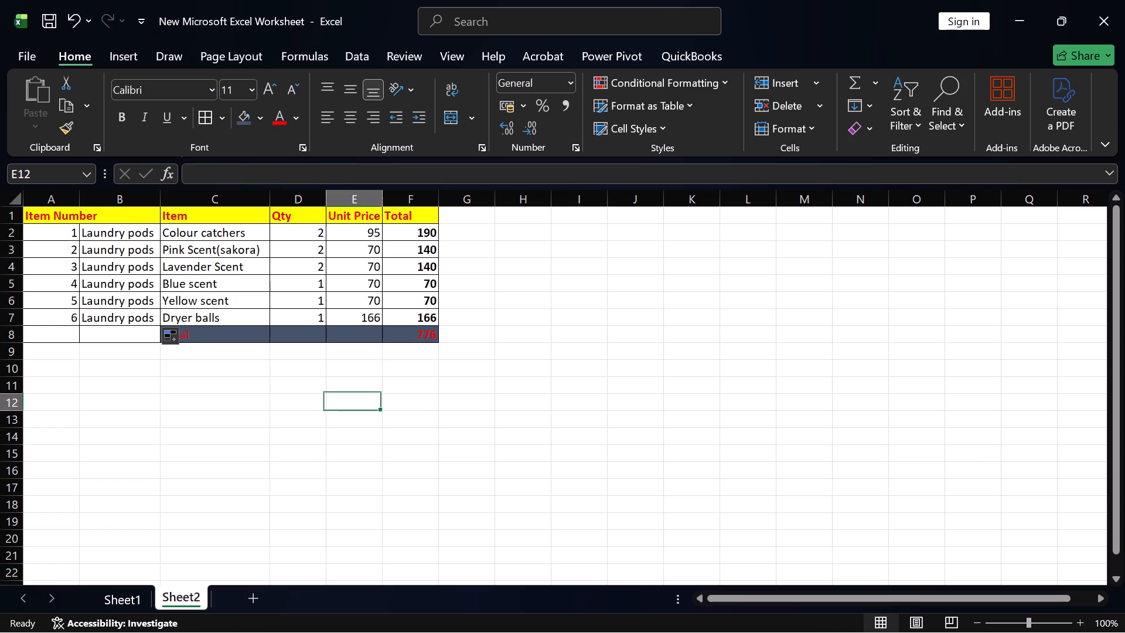
Replace the item name in cell C2 on Sheet2 with "Pink Blooming(44 pacs)".
{"action": "left_click", "coordinate": [197, 234]}
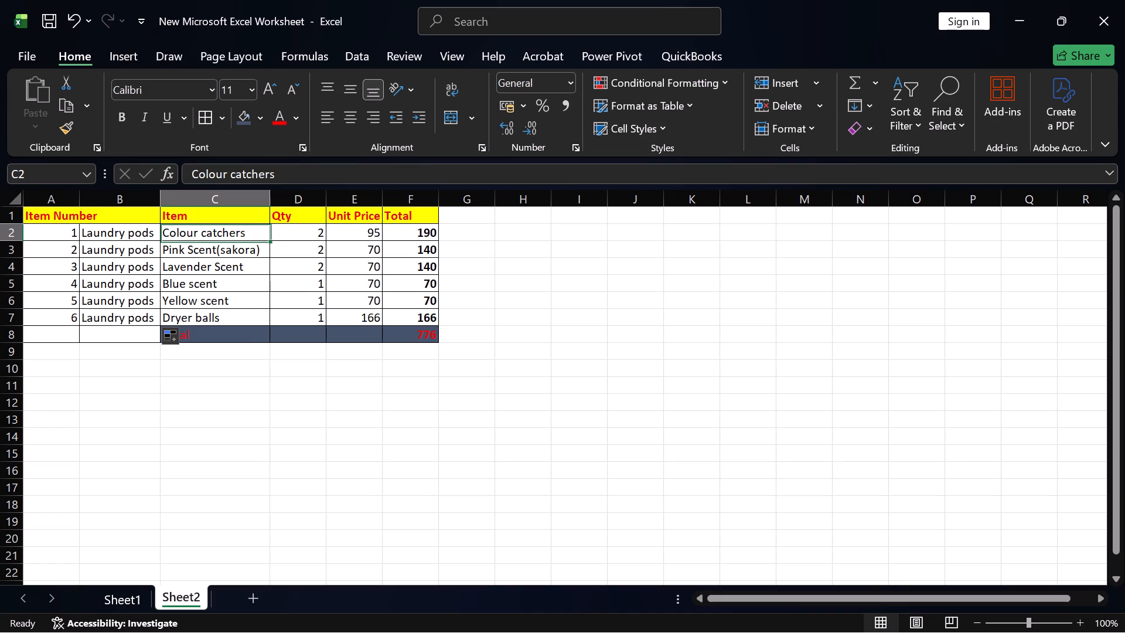
{"action": "type", "text": "Pink"}
{"action": "key", "text": "space"}
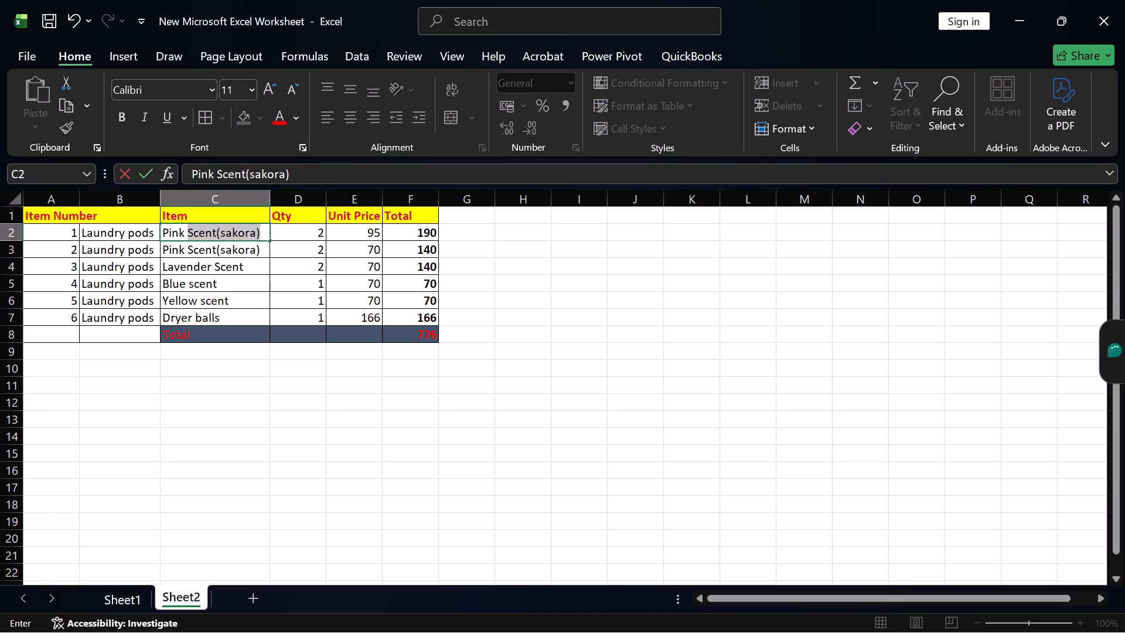
{"action": "type", "text": "Blooming"}
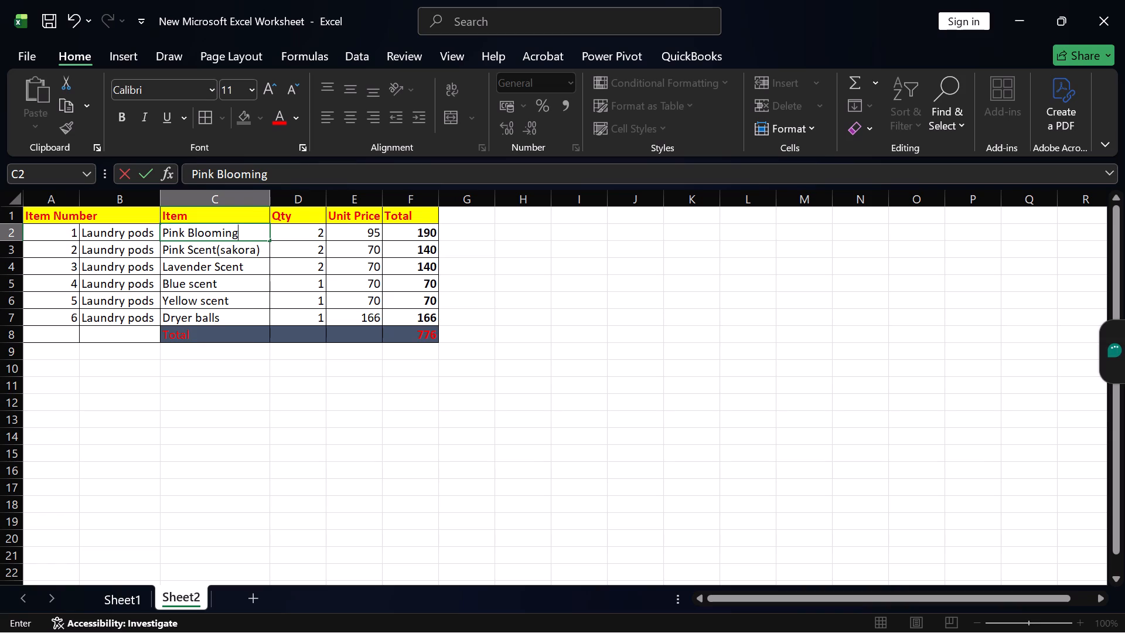
{"action": "key", "text": "shift+parenleft"}
{"action": "type", "text": "44"}
{"action": "key", "text": "space"}
{"action": "type", "text": "p"}
{"action": "type", "text": "acs"}
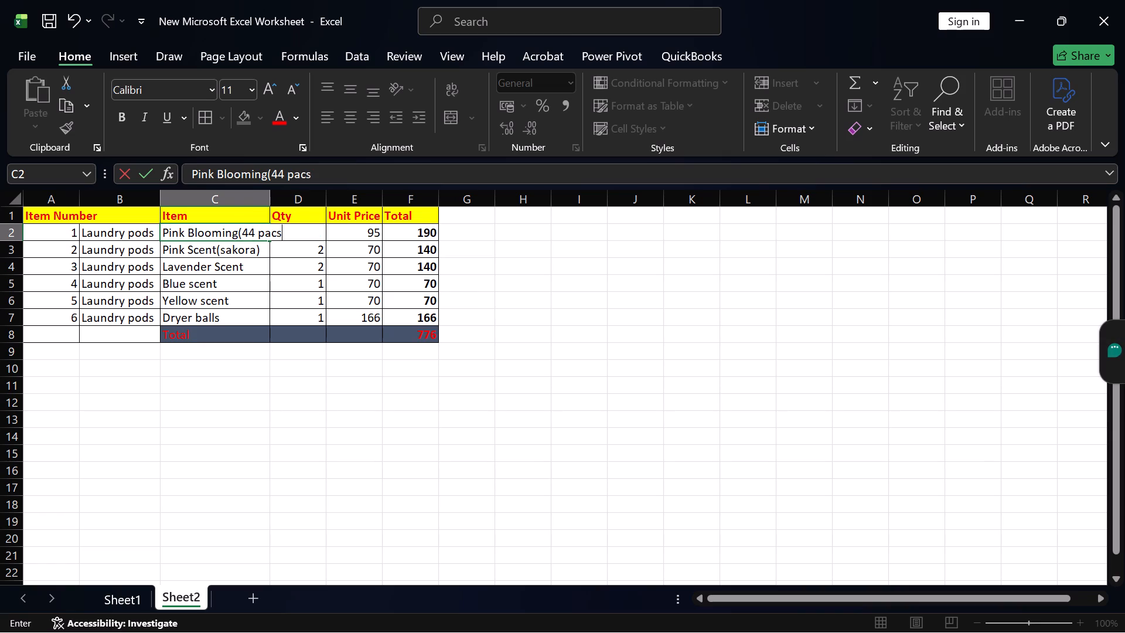
{"action": "key", "text": "shift+parenright"}
Widen column C, the Item column on Sheet2, so the full name in C2 fits.
{"action": "left_click", "coordinate": [207, 203]}
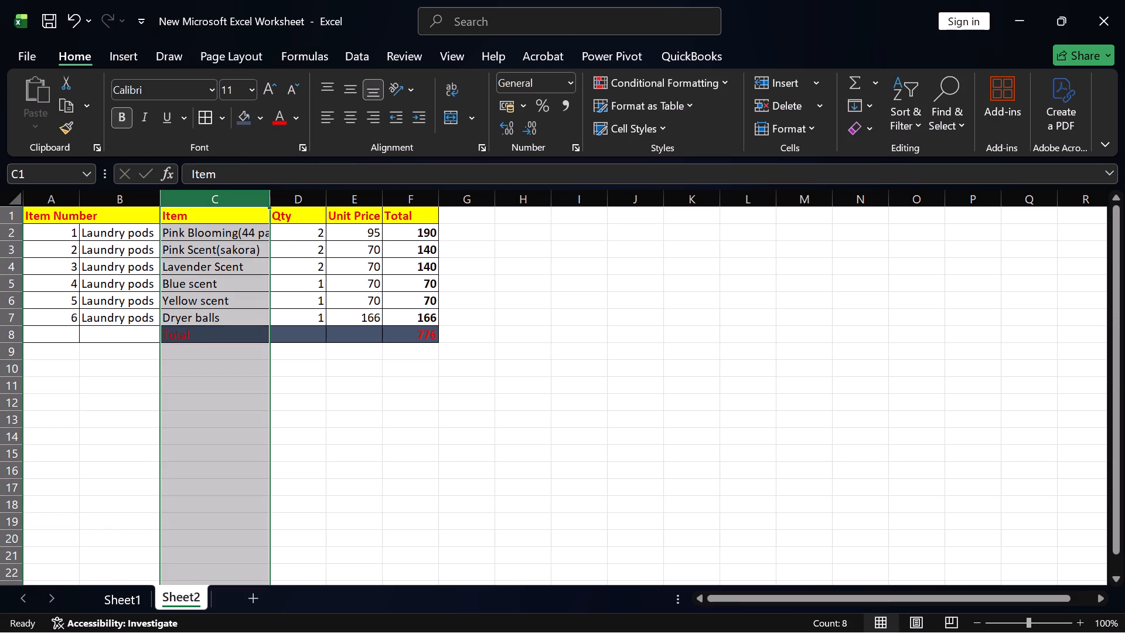
{"action": "left_click_drag", "start_coordinate": [271, 193], "coordinate": [304, 203]}
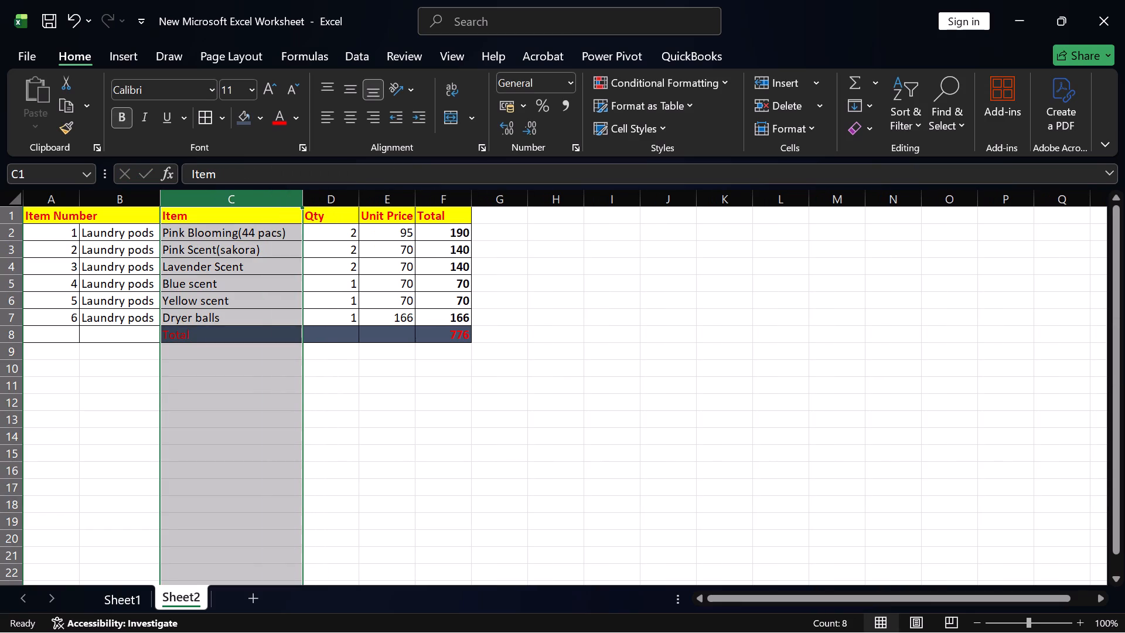
Replace the item name in cell C3 on Sheet2 with "Floral Blossom(39 pacs)".
{"action": "left_click", "coordinate": [262, 254]}
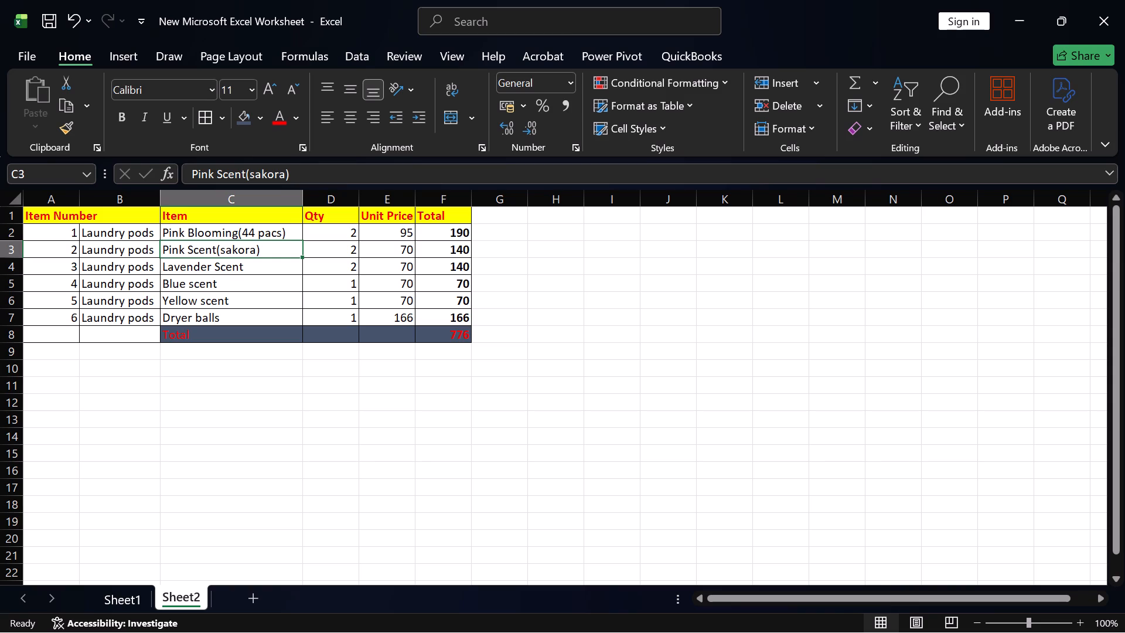
{"action": "type", "text": "floral blossom"}
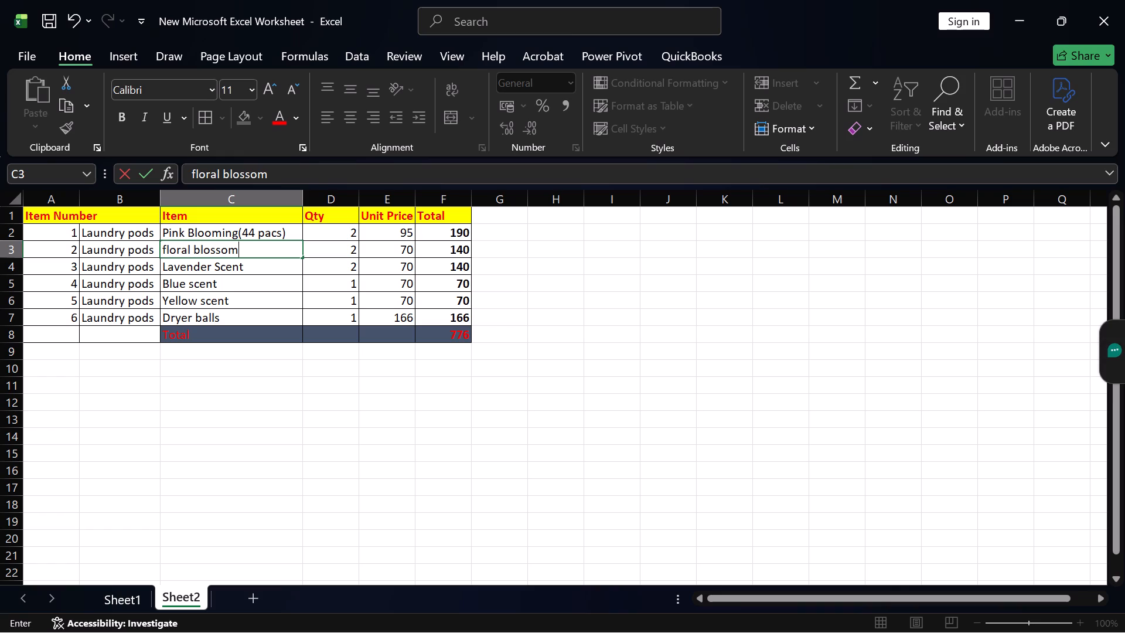
{"action": "key", "text": "BackSpace"}
{"action": "key", "text": "BackSpace"}
{"action": "key", "text": "BackSpace"}
{"action": "key", "text": "BackSpace"}
{"action": "key", "text": "BackSpace"}
{"action": "key", "text": "BackSpace"}
{"action": "key", "text": "BackSpace"}
{"action": "key", "text": "BackSpace"}
{"action": "key", "text": "BackSpace"}
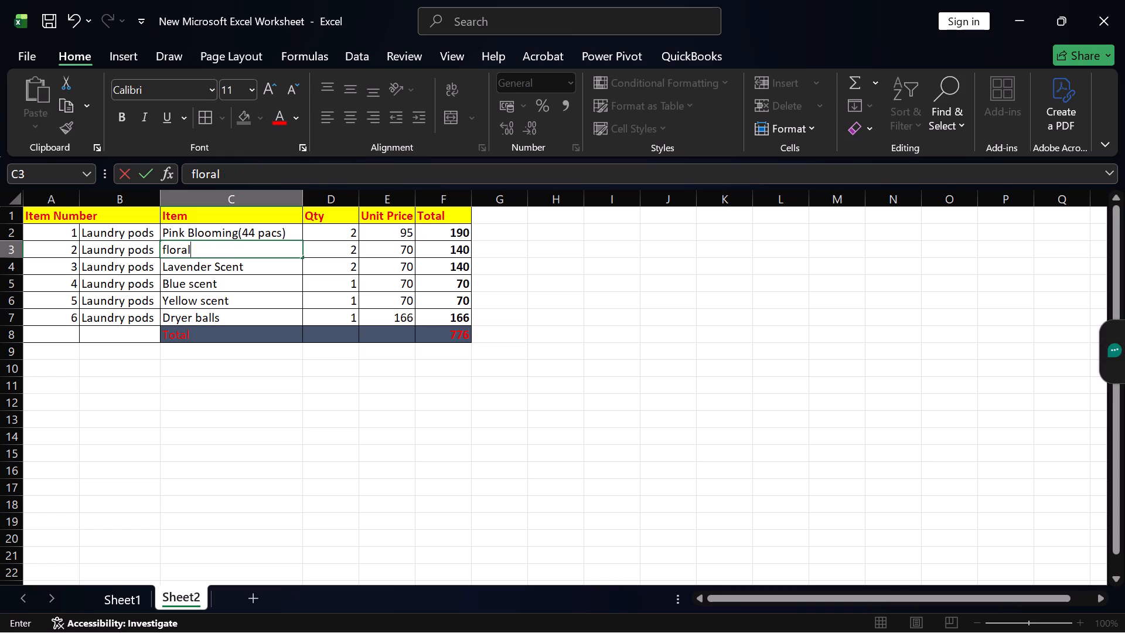
{"action": "key", "text": "BackSpace"}
{"action": "key", "text": "BackSpace"}
{"action": "key", "text": "BackSpace"}
{"action": "key", "text": "BackSpace"}
{"action": "key", "text": "BackSpace"}
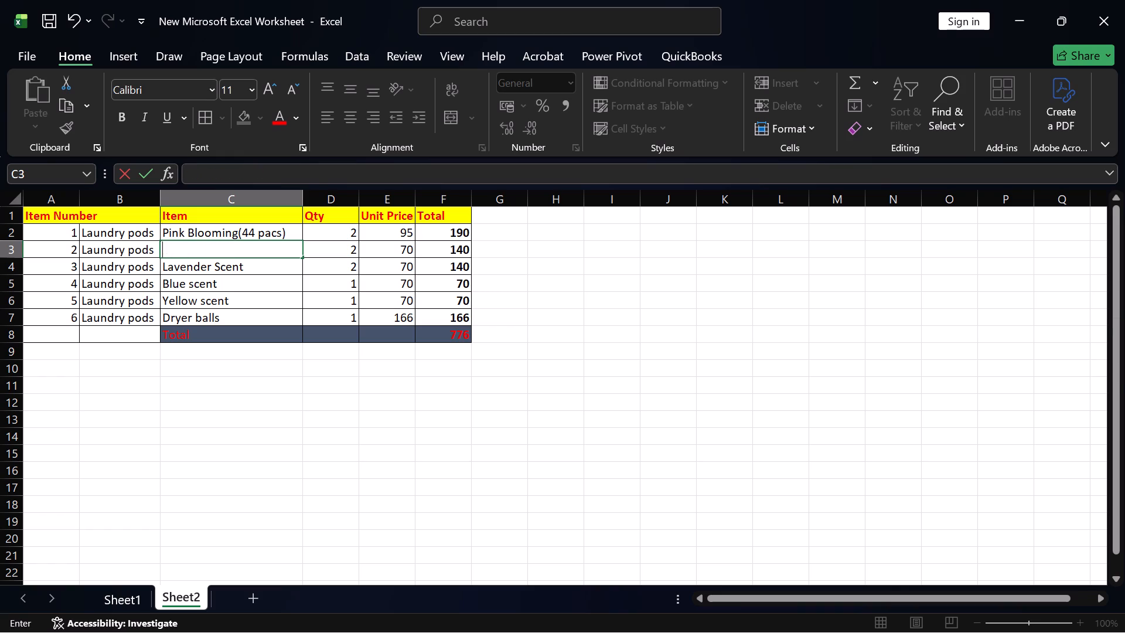
{"action": "type", "text": "Floral"}
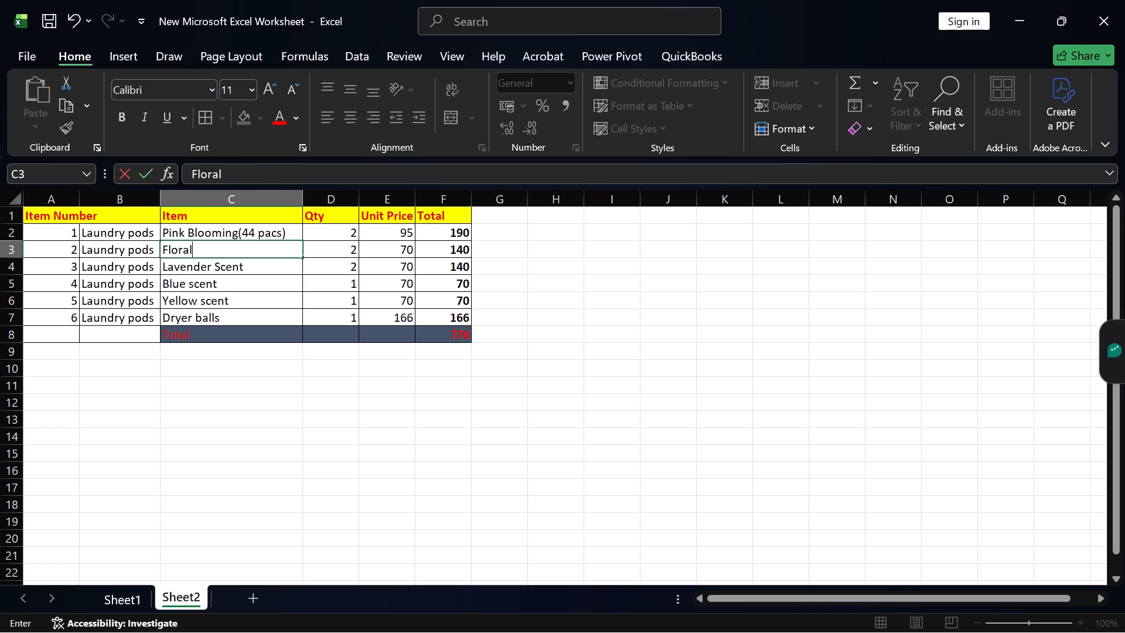
{"action": "key", "text": "space"}
{"action": "type", "text": "Blossom"}
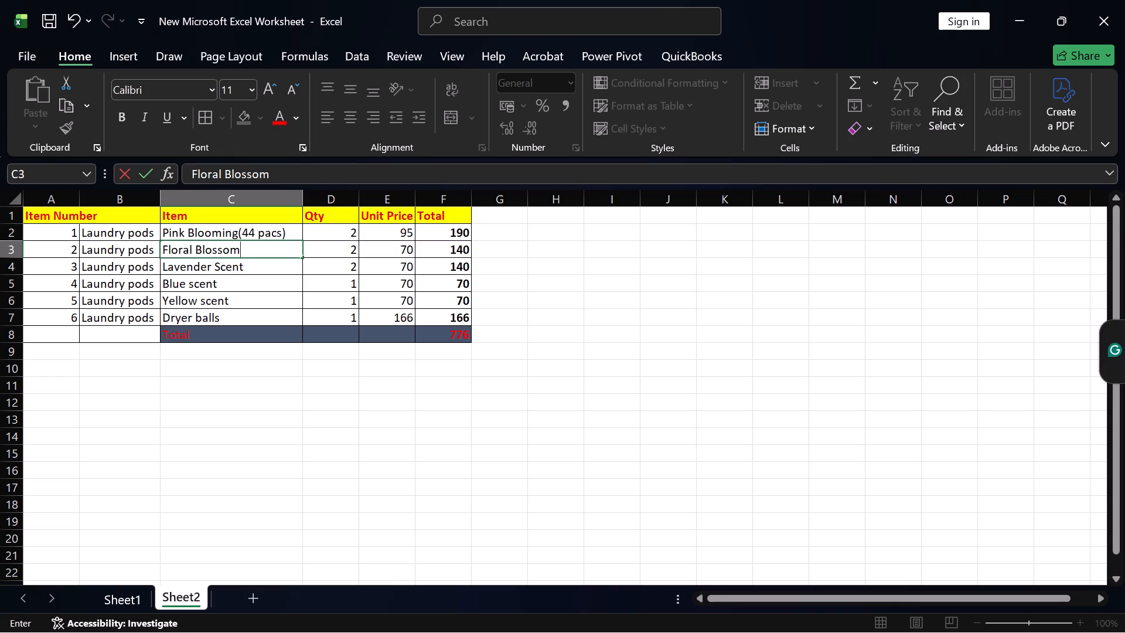
{"action": "key", "text": "shift+parenleft"}
{"action": "type", "text": "39 pacs"}
{"action": "key", "text": "shift+parenright"}
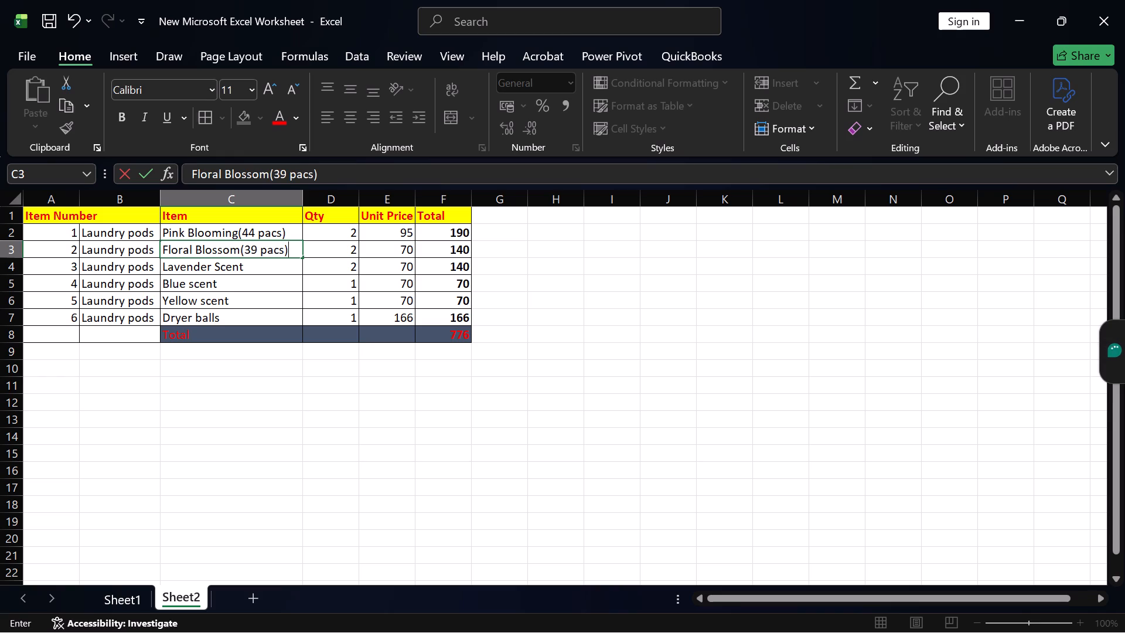
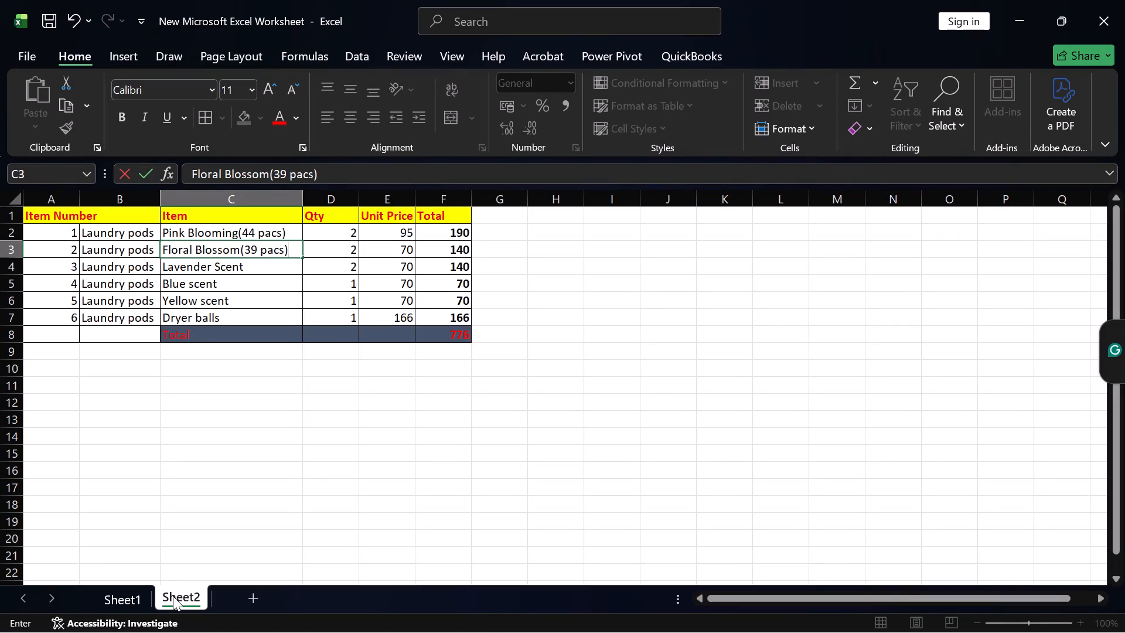
Delete rows 4 through 7 on Sheet2, leaving only the Pink Blooming and Floral Blossom items above the Total row.
{"action": "left_click", "coordinate": [288, 266]}
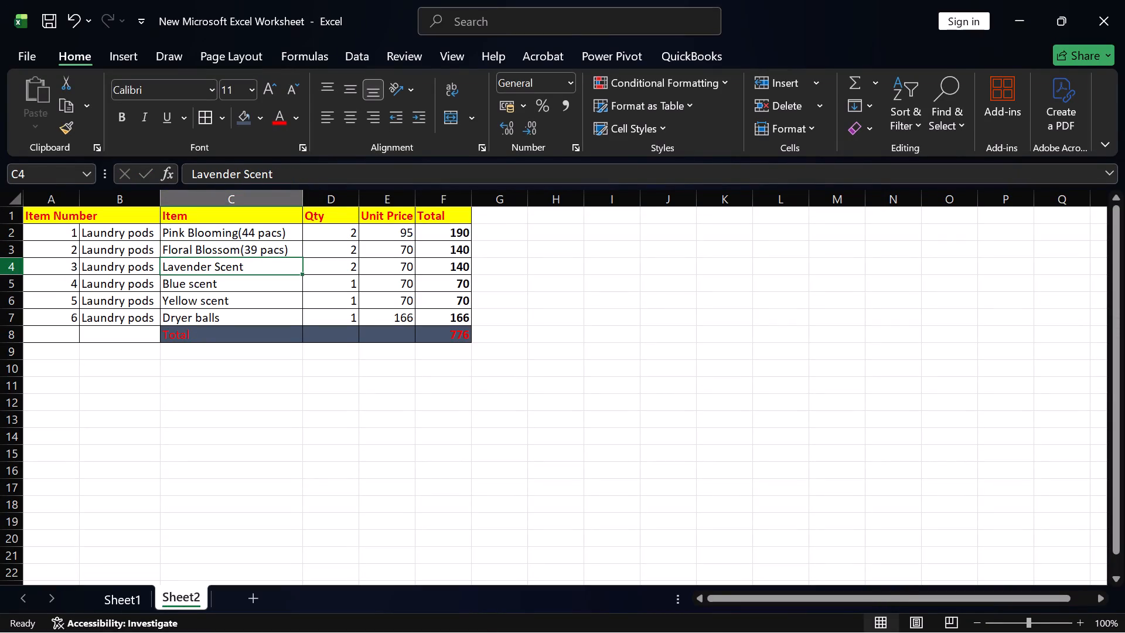
{"action": "left_click", "coordinate": [8, 270]}
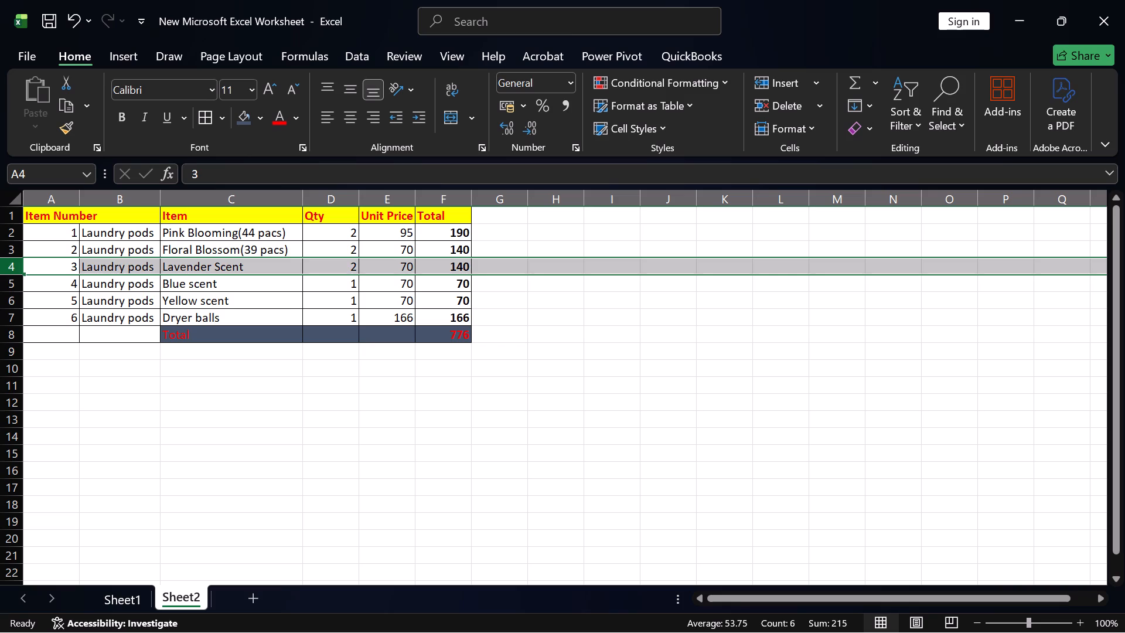
{"action": "key", "text": "Delete"}
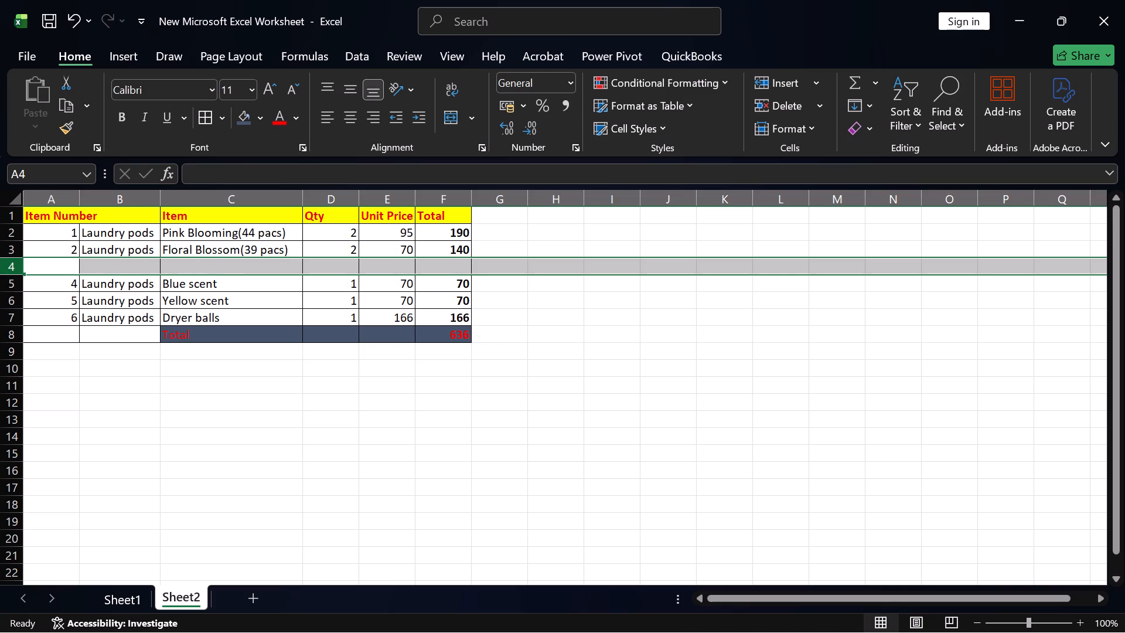
{"action": "left_click_drag", "start_coordinate": [8, 263], "coordinate": [11, 308]}
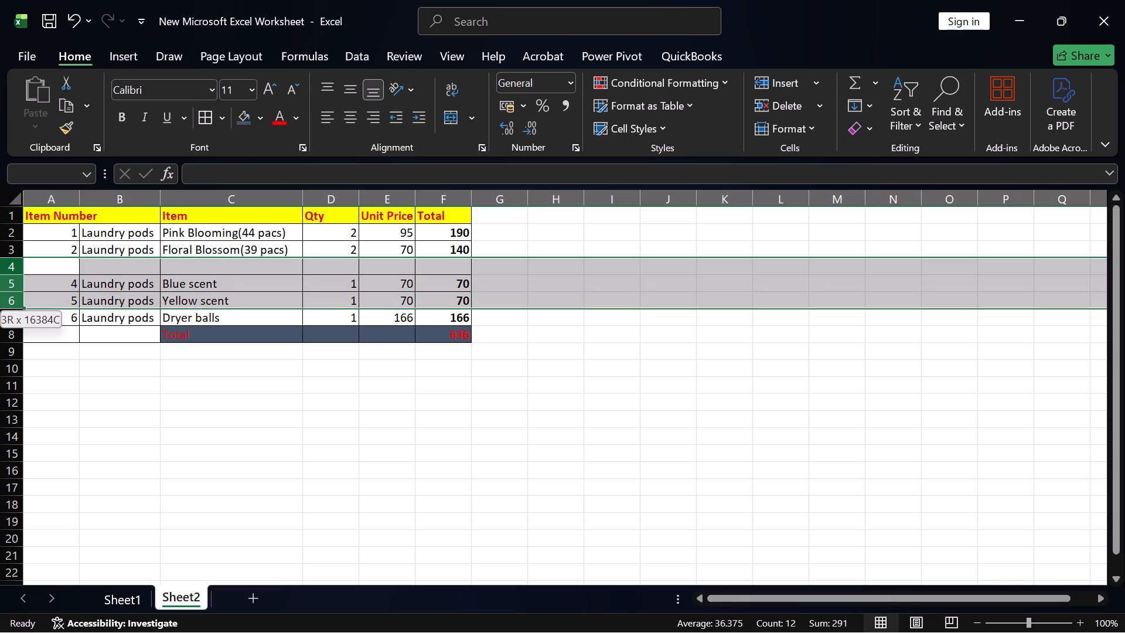
{"action": "left_click_drag", "start_coordinate": [11, 308], "coordinate": [12, 312]}
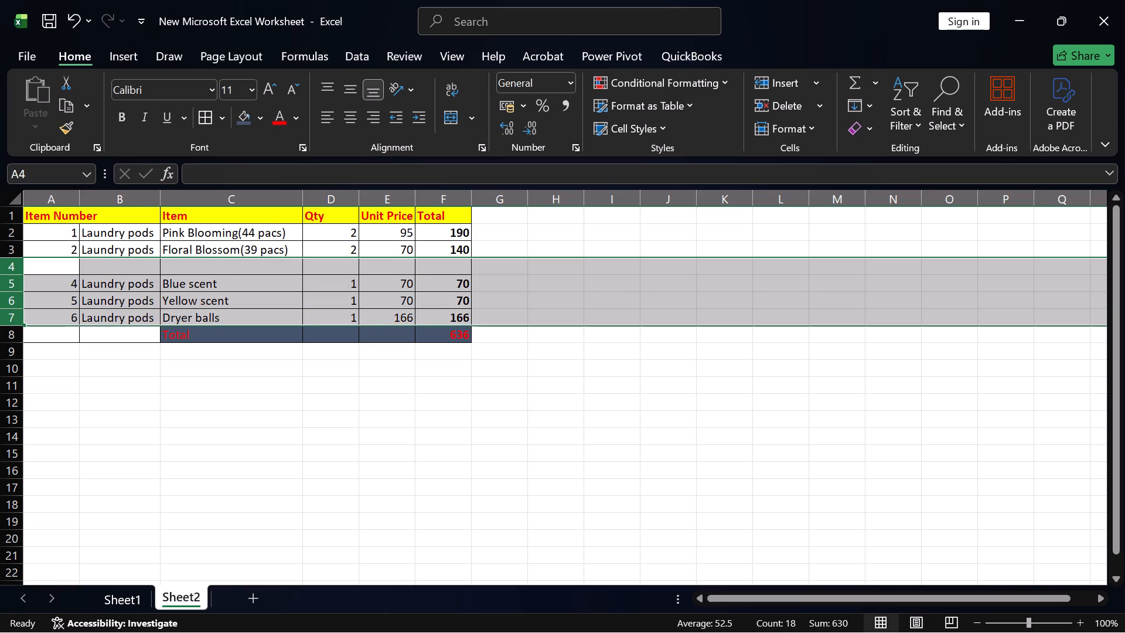
{"action": "right_click", "coordinate": [41, 279]}
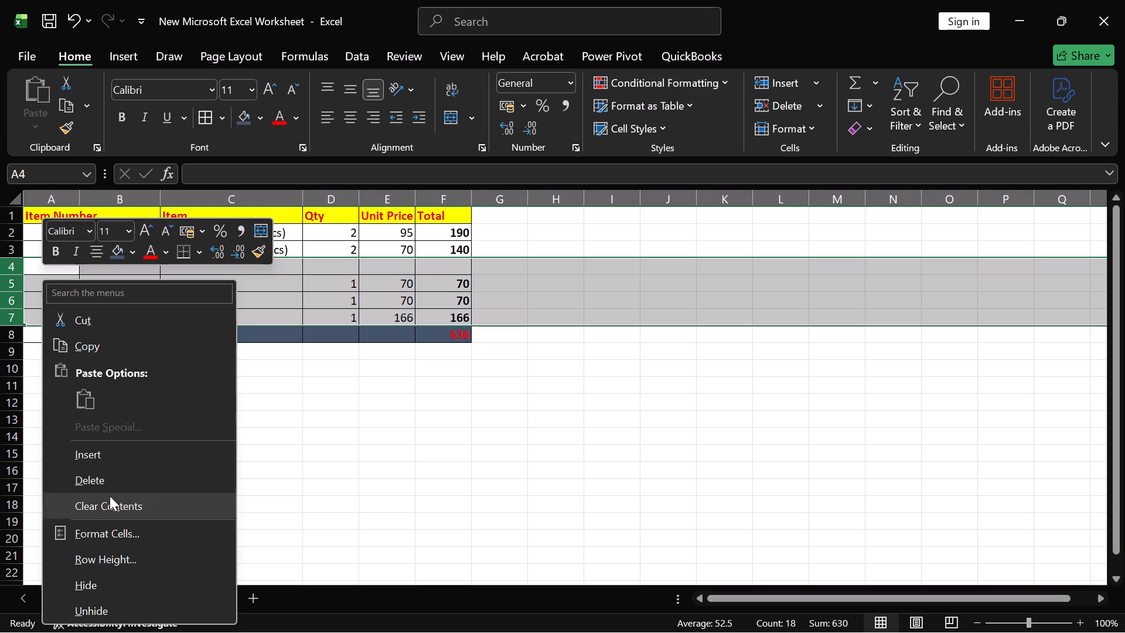
{"action": "left_click", "coordinate": [105, 481]}
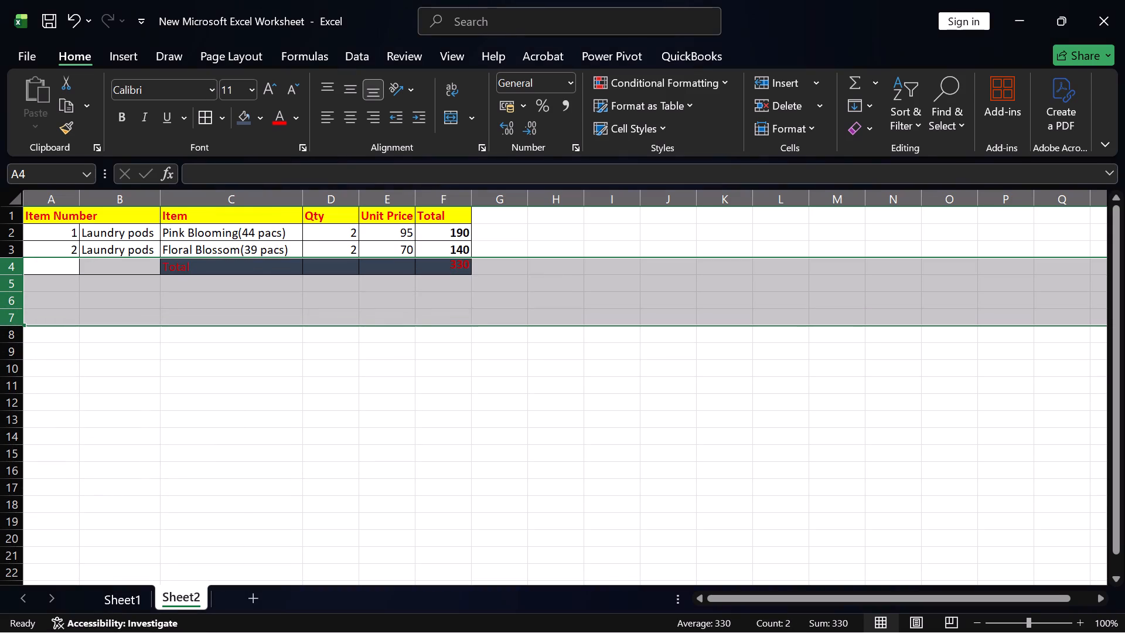
{"action": "left_click", "coordinate": [547, 271]}
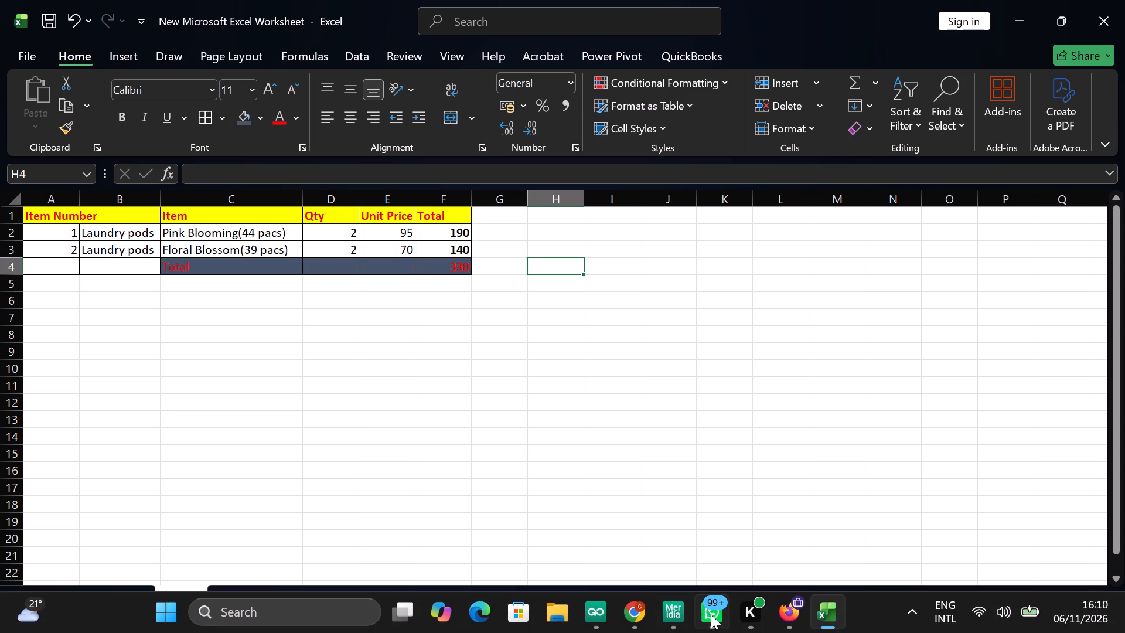
Switch to WhatsApp.
{"action": "left_click", "coordinate": [712, 615]}
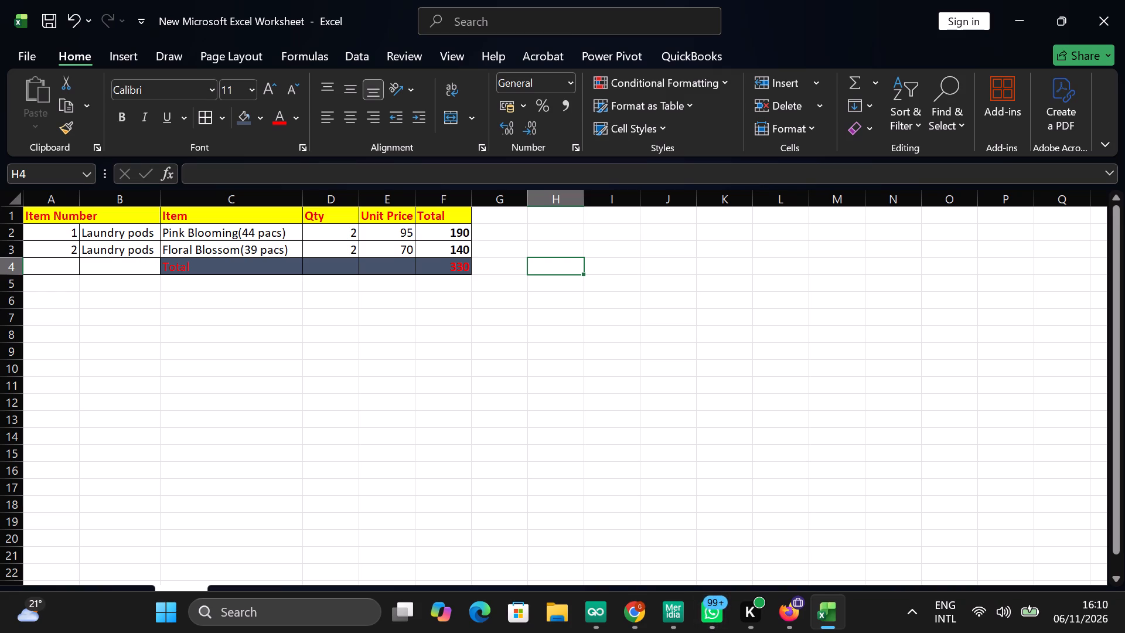
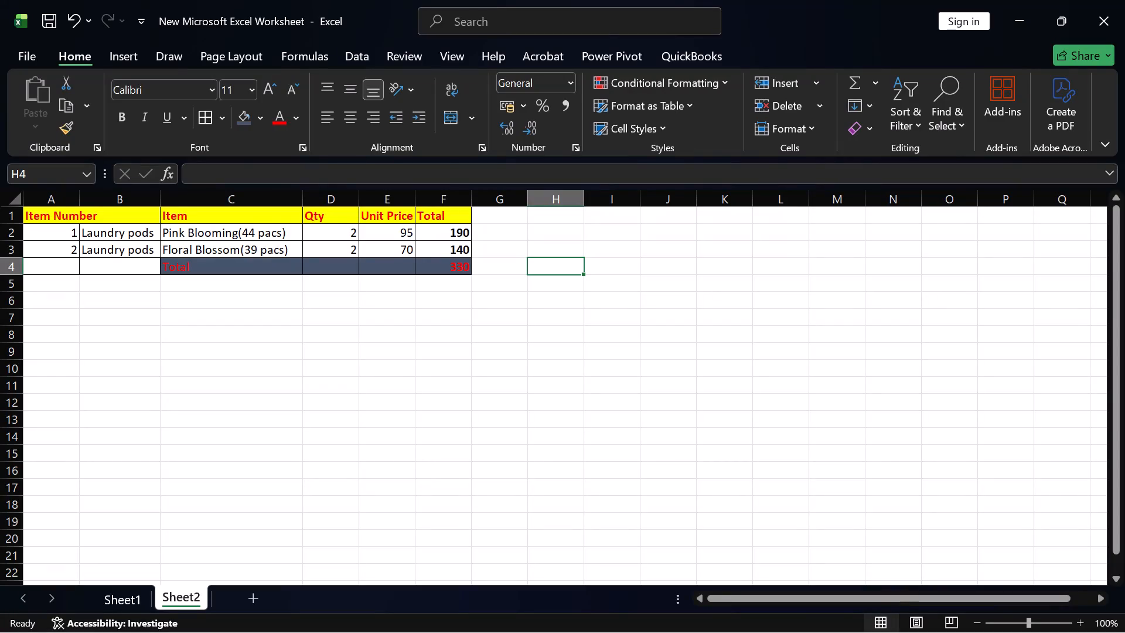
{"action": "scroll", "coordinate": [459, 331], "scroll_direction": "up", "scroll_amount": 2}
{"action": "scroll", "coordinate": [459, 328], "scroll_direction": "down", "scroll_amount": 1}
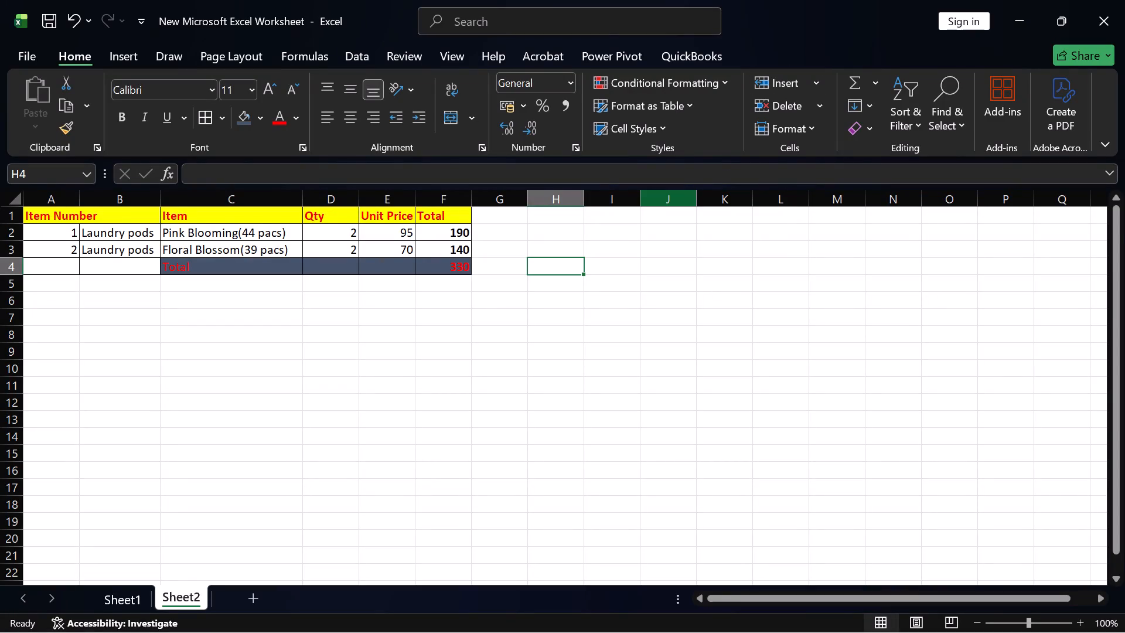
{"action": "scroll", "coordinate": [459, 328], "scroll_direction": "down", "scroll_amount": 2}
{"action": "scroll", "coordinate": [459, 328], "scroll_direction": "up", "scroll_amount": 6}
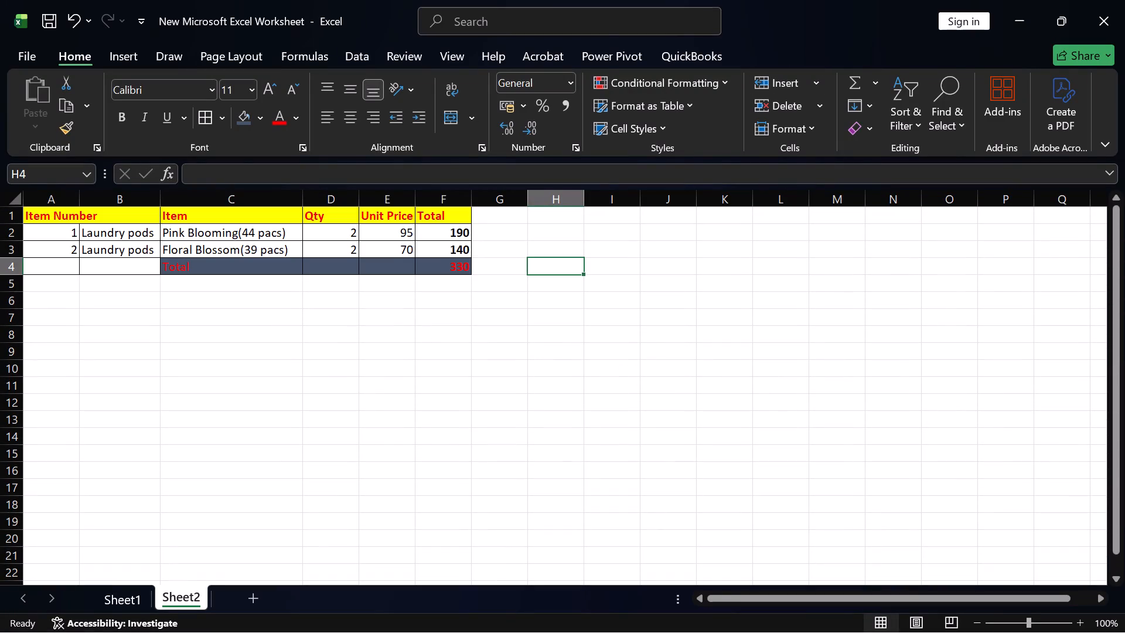
Save the workbook with the two-item laundry pods list on Sheet2.
{"action": "key", "text": "ctrl+s"}
Switch to Sheet1 to view the original item list.
{"action": "left_click", "coordinate": [127, 601]}
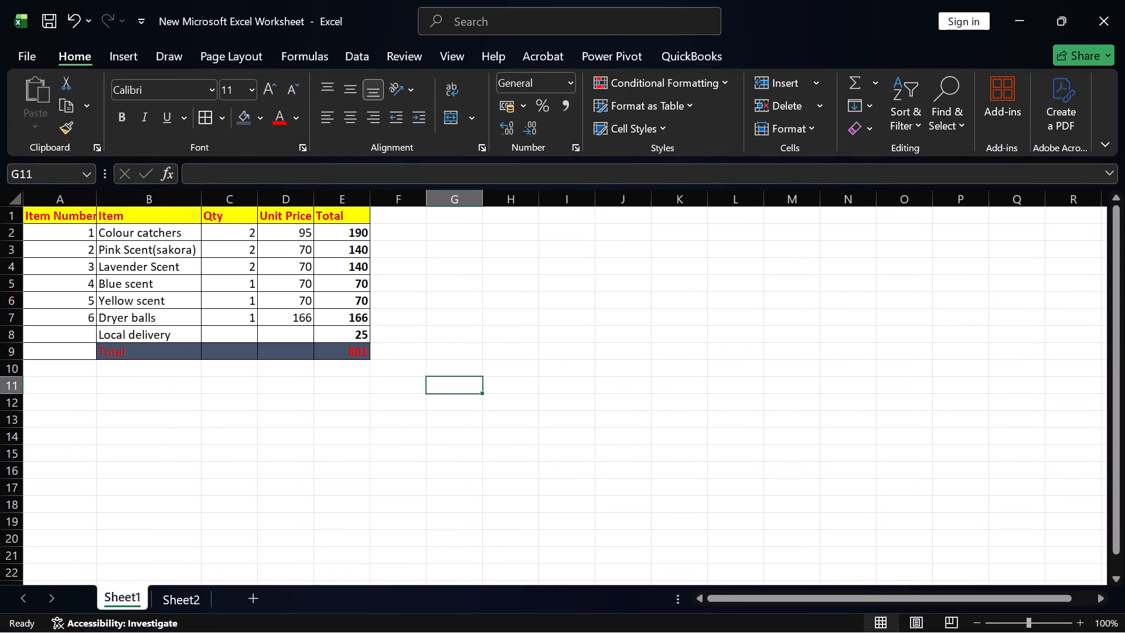
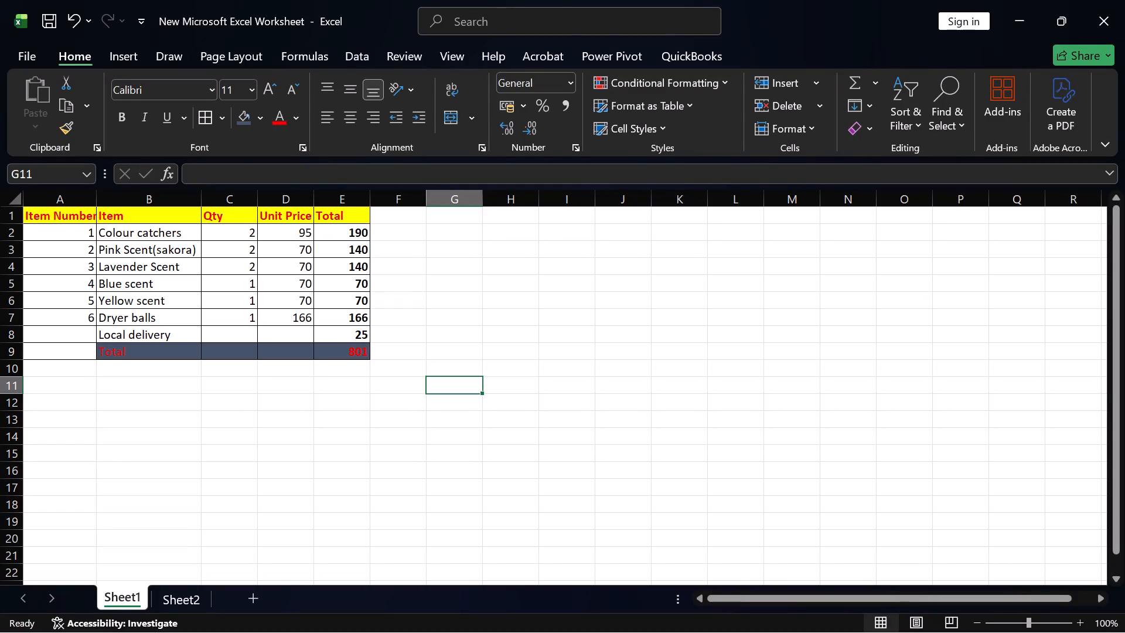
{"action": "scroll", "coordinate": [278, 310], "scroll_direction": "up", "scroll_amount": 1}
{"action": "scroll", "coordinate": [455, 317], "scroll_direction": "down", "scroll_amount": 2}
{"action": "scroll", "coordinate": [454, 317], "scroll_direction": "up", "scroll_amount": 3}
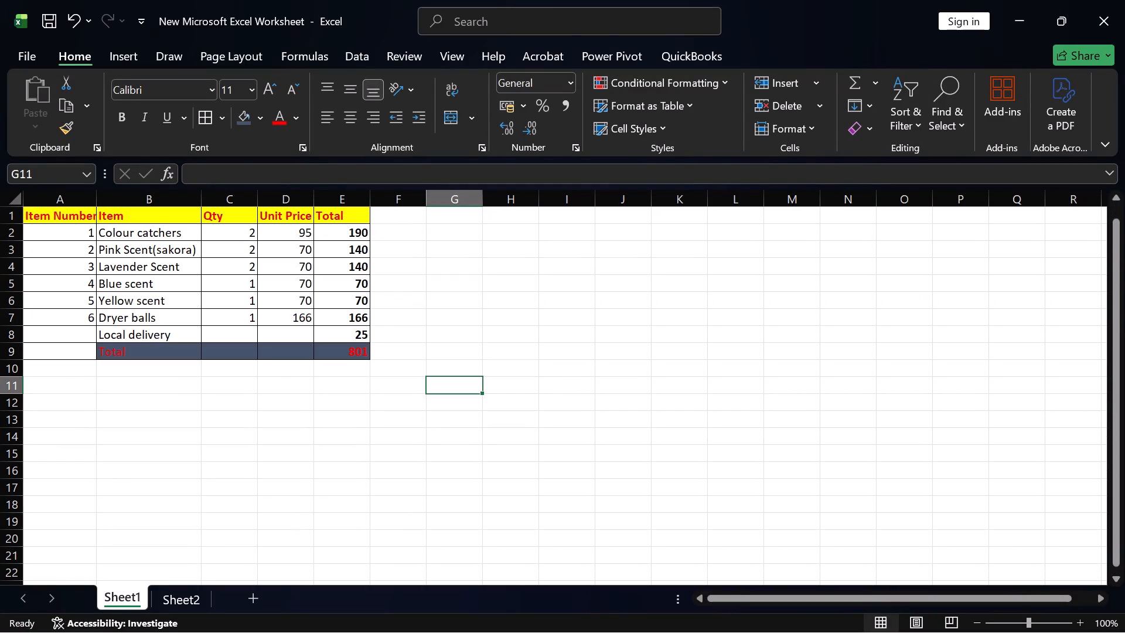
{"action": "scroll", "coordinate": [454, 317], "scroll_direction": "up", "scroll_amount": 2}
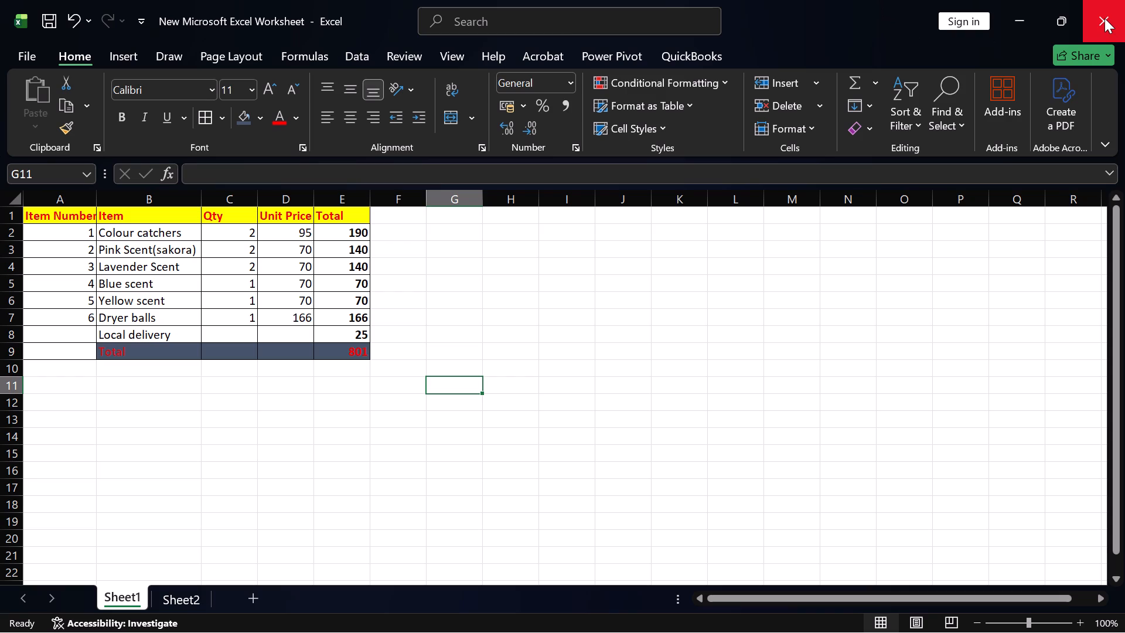